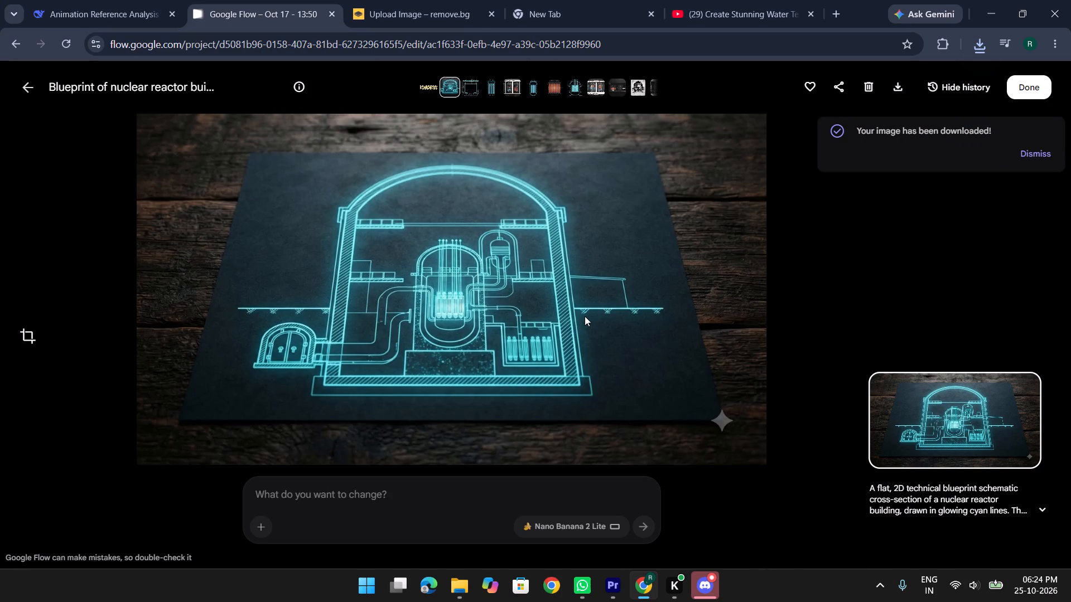
Bring the caution tape and nuclear reactor blueprint JPGs together from the Fukushima Animation Assets folder into the Premiere Pro project.
key("alt+Tab")
key("alt+Tab")
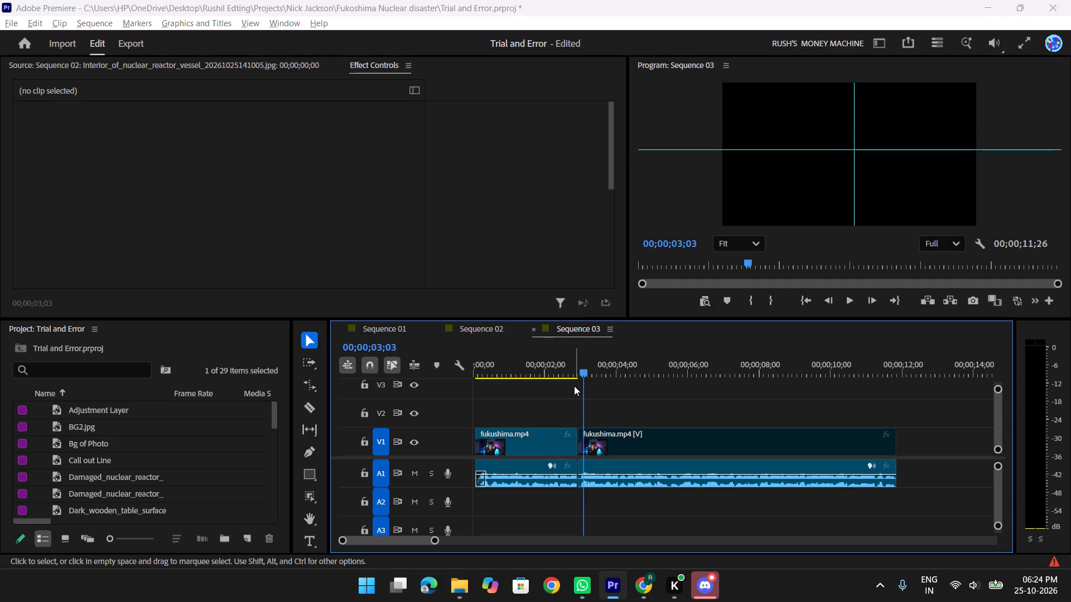
key("alt+Tab")
key("alt+Tab")
key("alt+Tab")
key("alt+Tab")
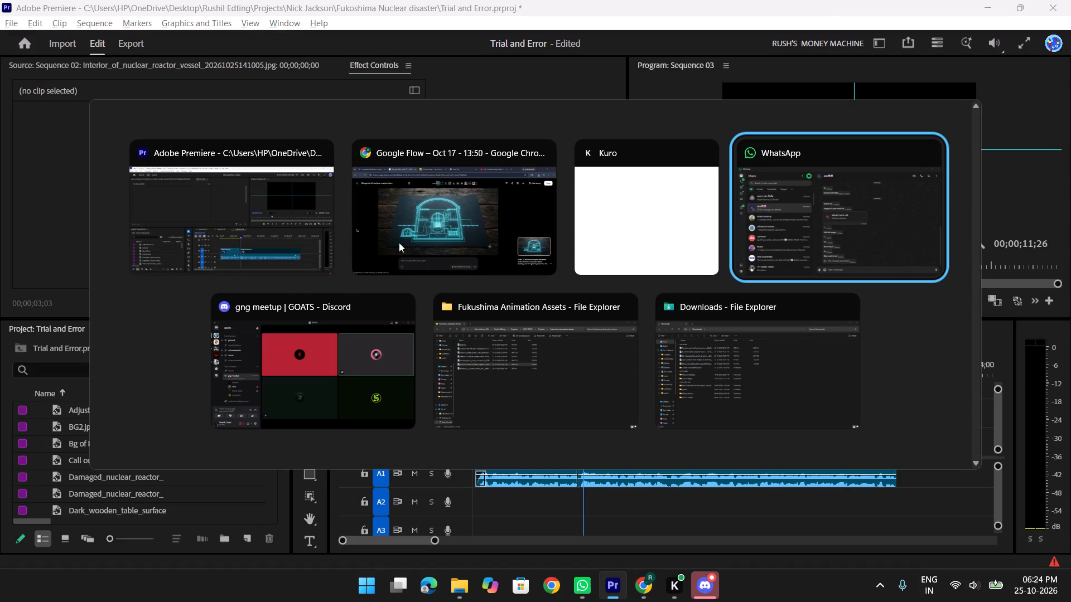
left_click(572, 373, "alt")
left_click(218, 304)
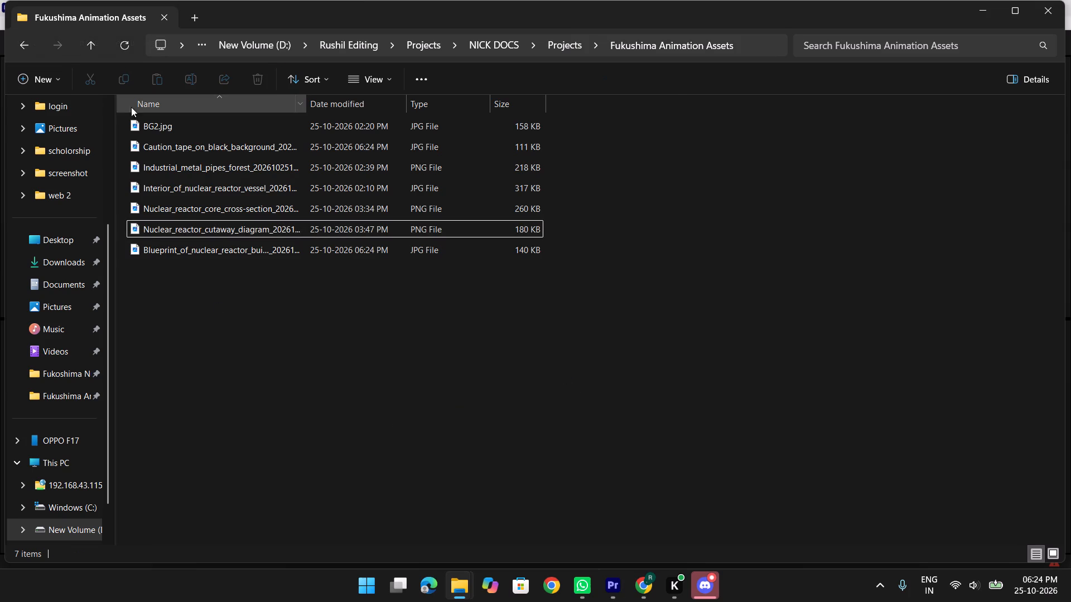
left_click(168, 151, "ctrl")
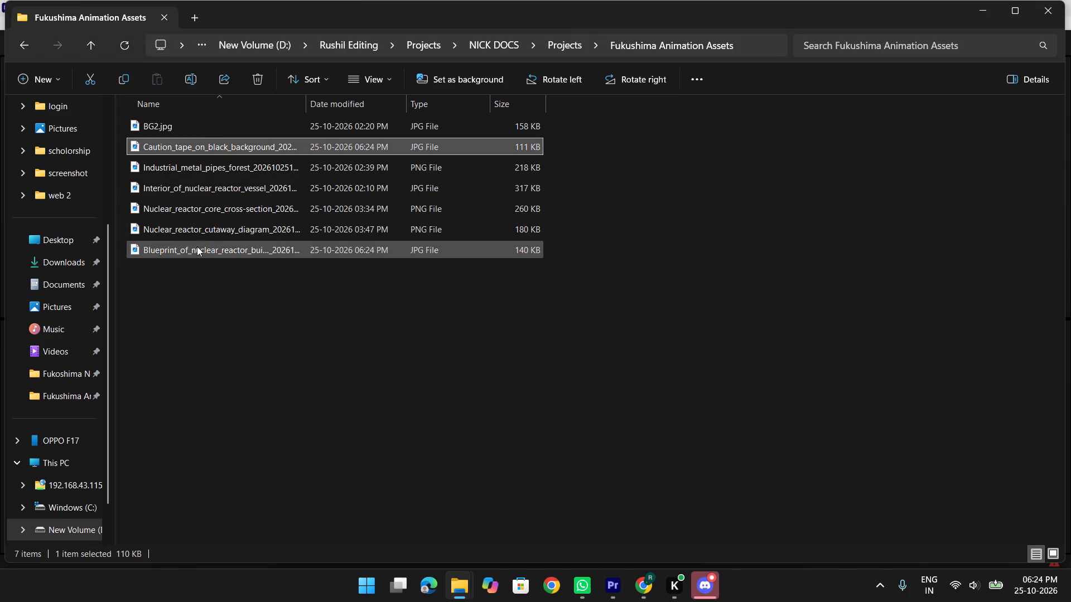
left_click(189, 253, "ctrl")
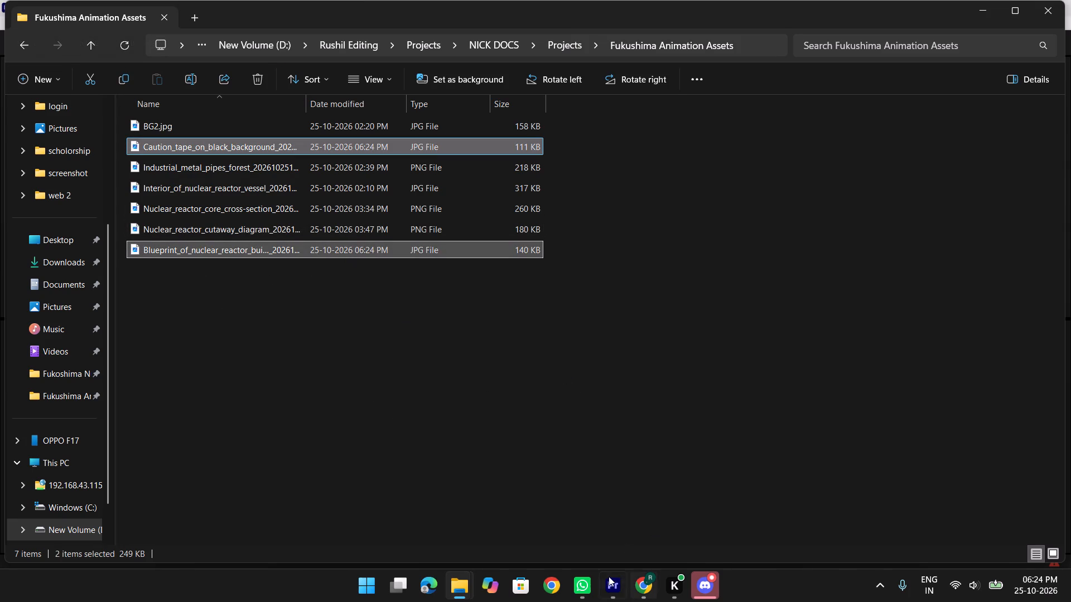
left_click_drag(471, 251, 614, 580)
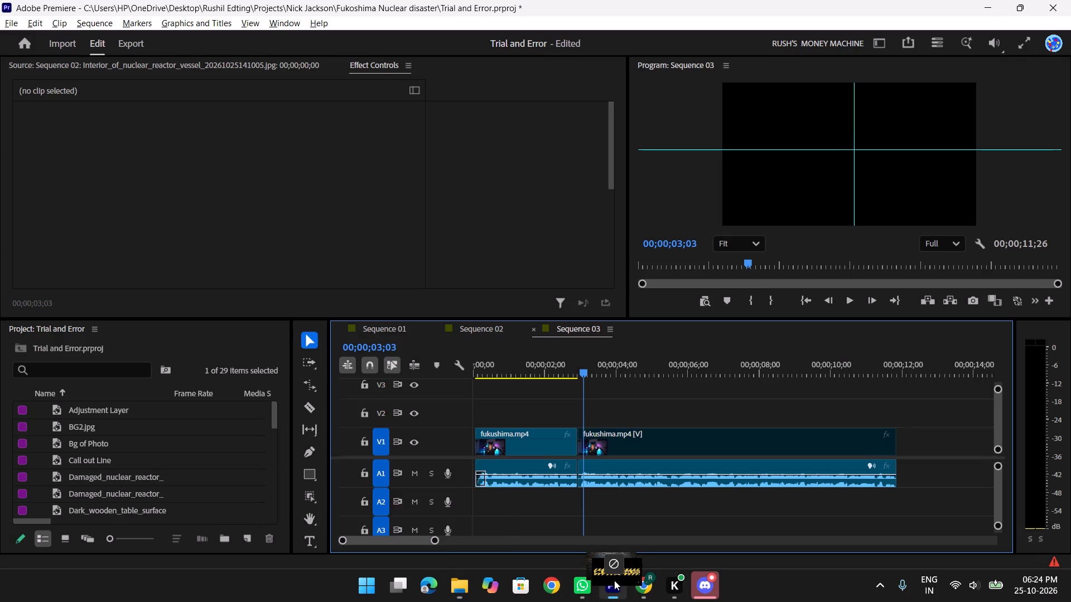
Import the blueprint and caution tape images into the Premiere Pro project and place both on V2 of Sequence 03, with the blueprint at the start.
left_click_drag(614, 580, 157, 492)
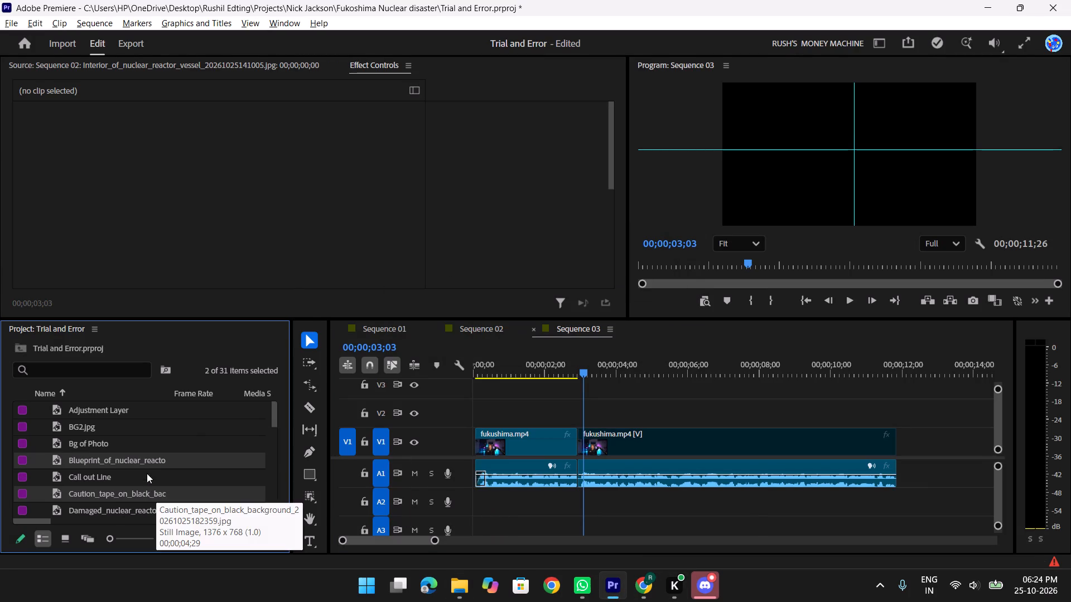
left_click_drag(133, 494, 317, 470)
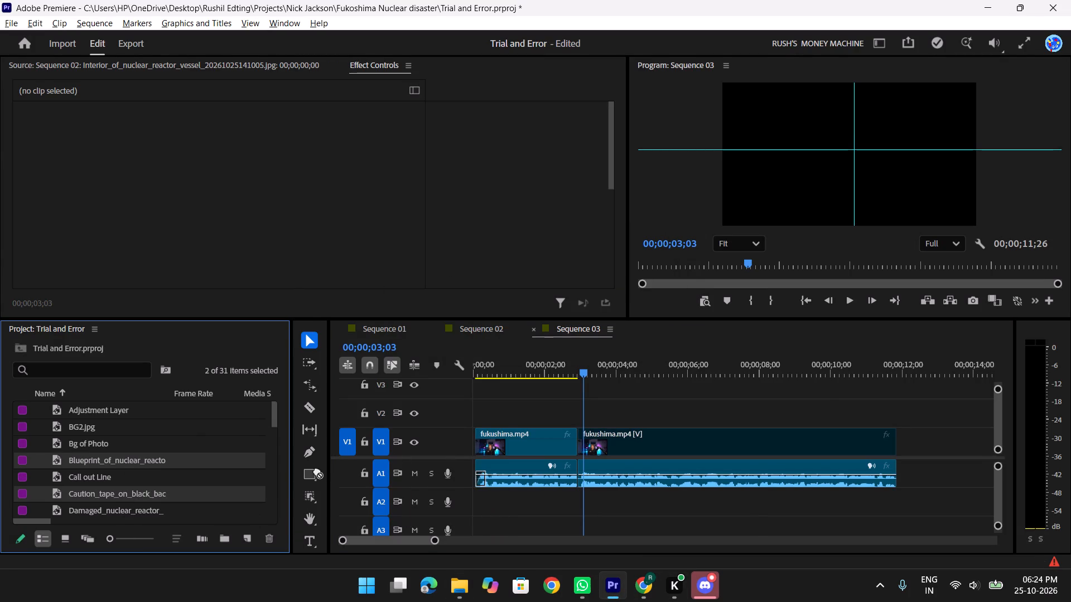
left_click_drag(317, 470, 663, 394)
left_click(679, 414)
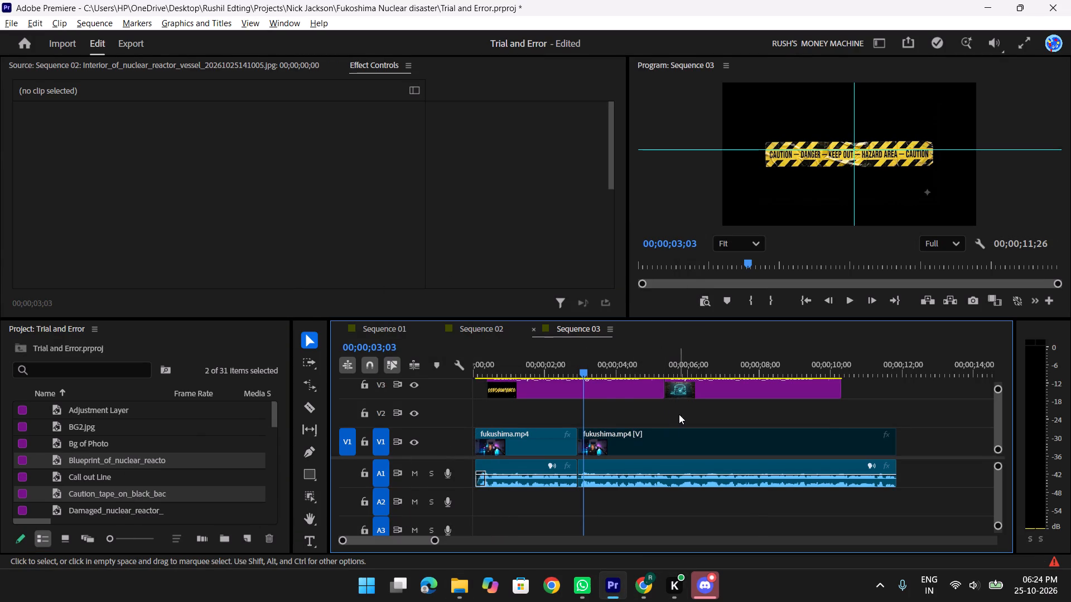
left_click_drag(595, 387, 837, 411)
left_click_drag(732, 382, 534, 410)
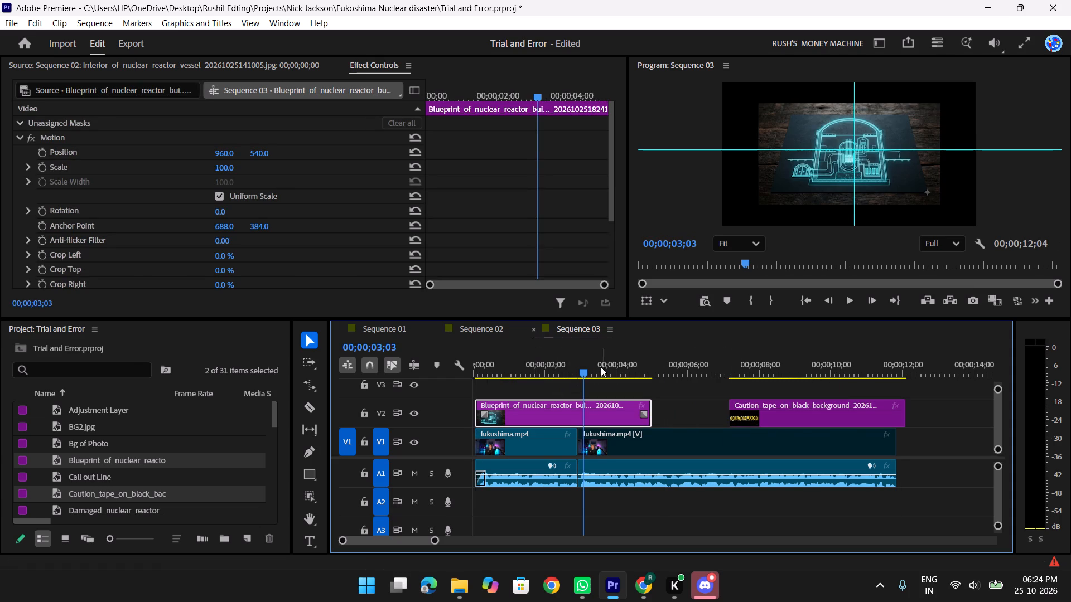
Enlarge the blueprint clip to a scale of 139.5 so it fills the frame, and play the sequence's opening.
left_click_drag(591, 360, 511, 363)
left_click(575, 410)
key("x")
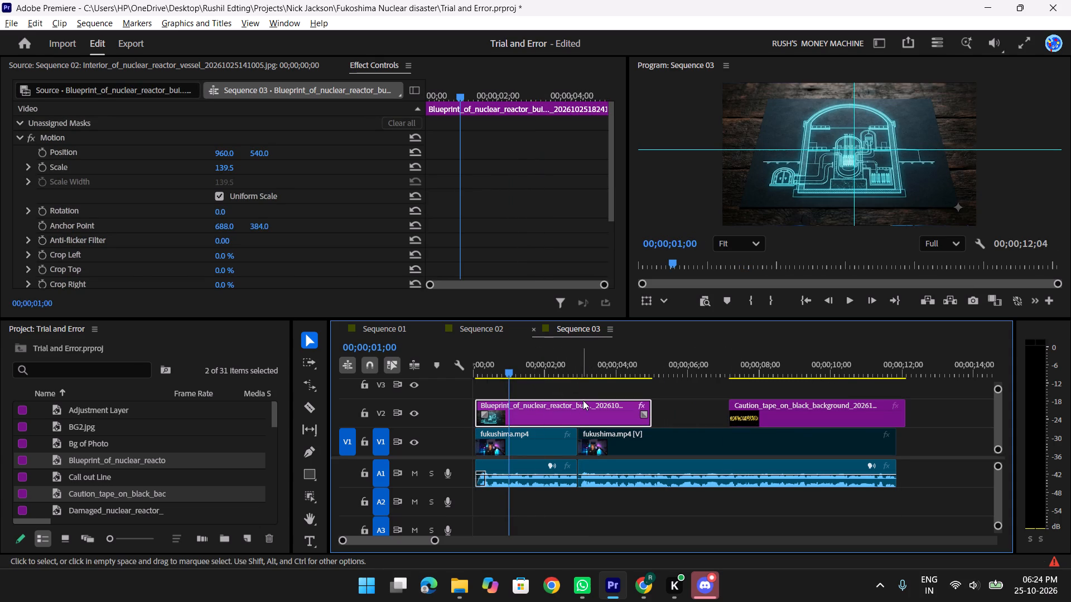
left_click_drag(507, 368, 465, 368)
key("space")
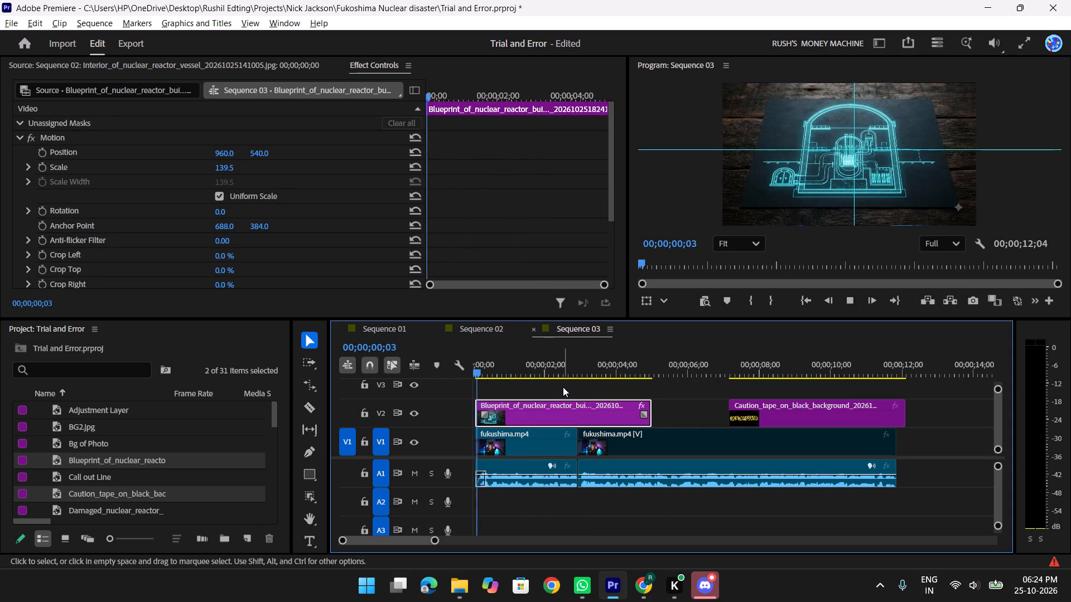
key("space")
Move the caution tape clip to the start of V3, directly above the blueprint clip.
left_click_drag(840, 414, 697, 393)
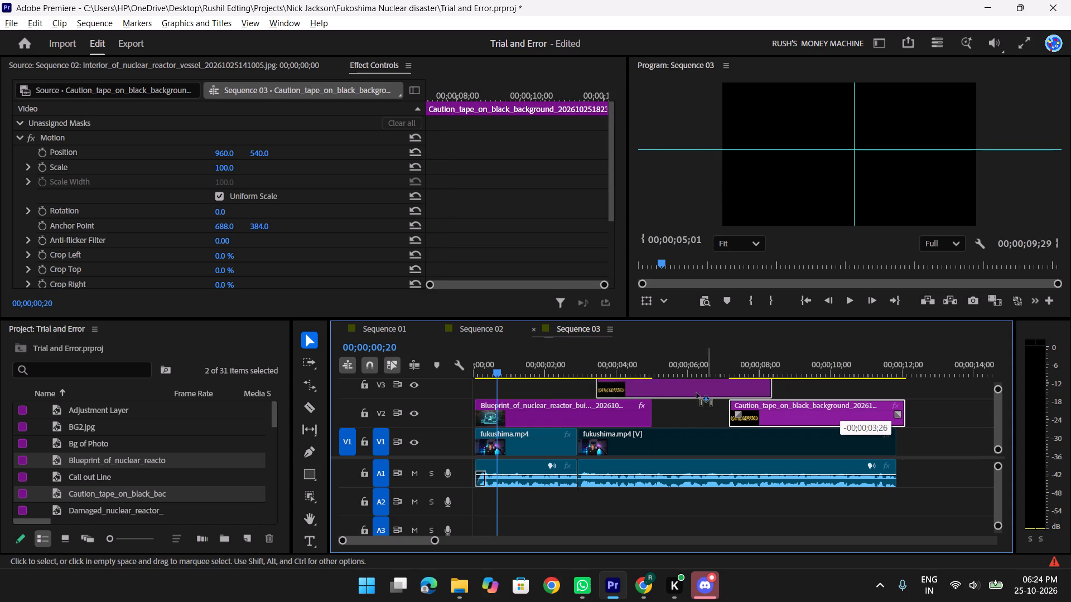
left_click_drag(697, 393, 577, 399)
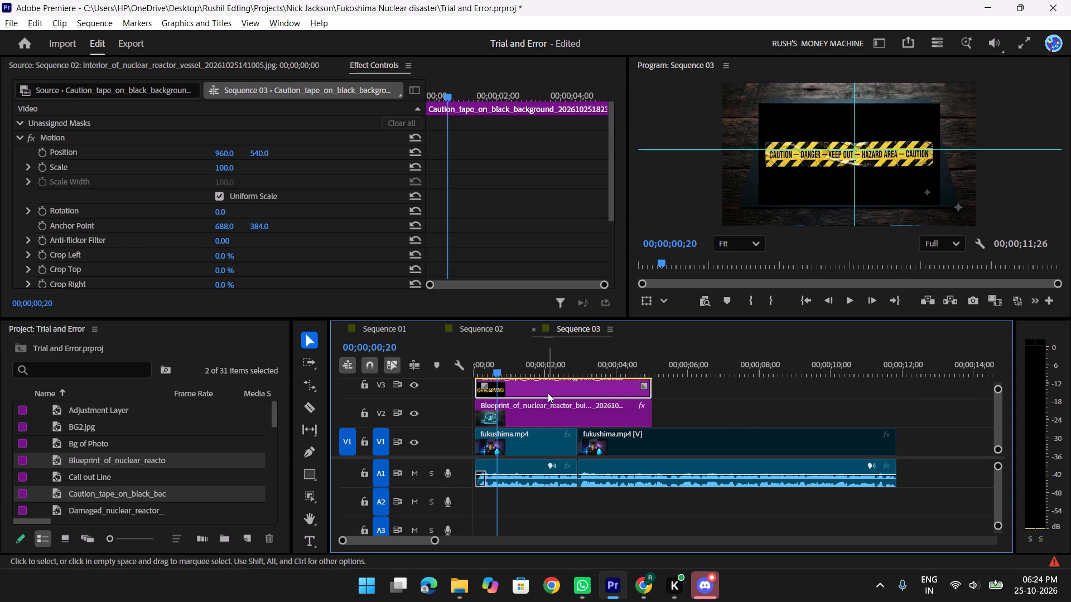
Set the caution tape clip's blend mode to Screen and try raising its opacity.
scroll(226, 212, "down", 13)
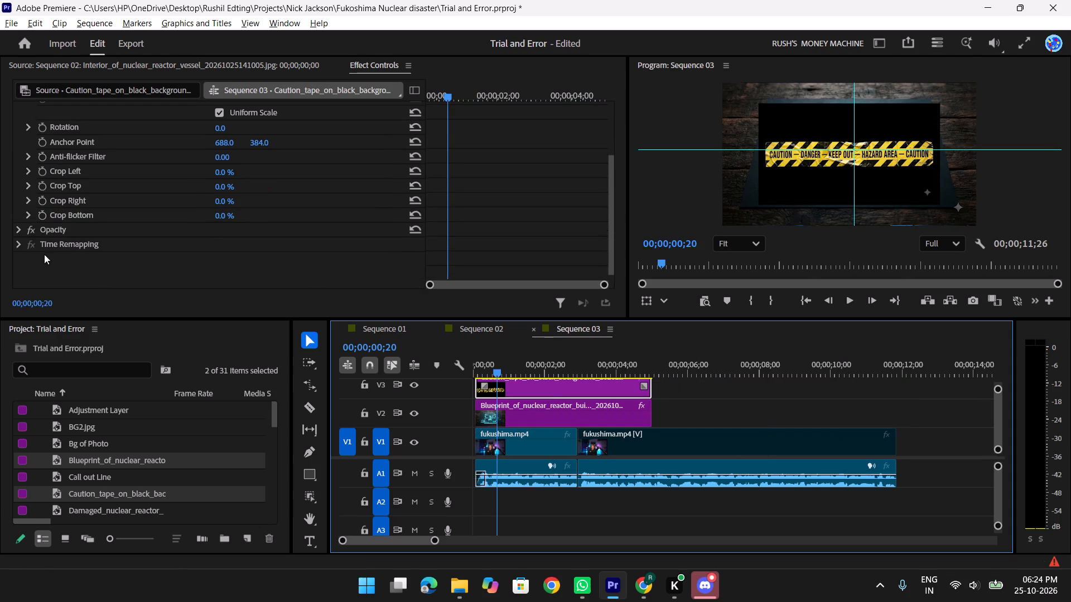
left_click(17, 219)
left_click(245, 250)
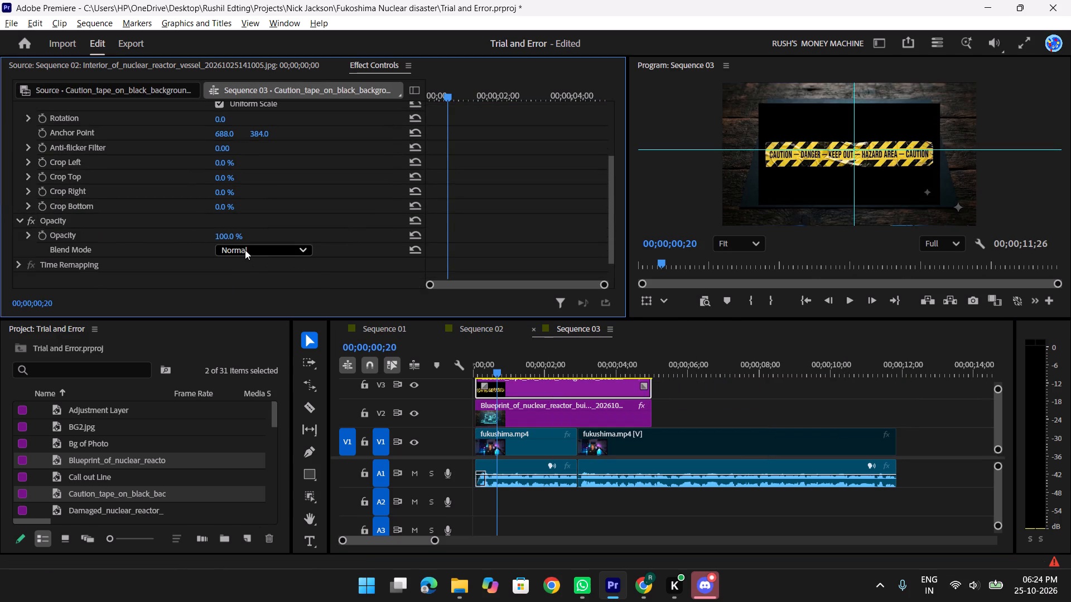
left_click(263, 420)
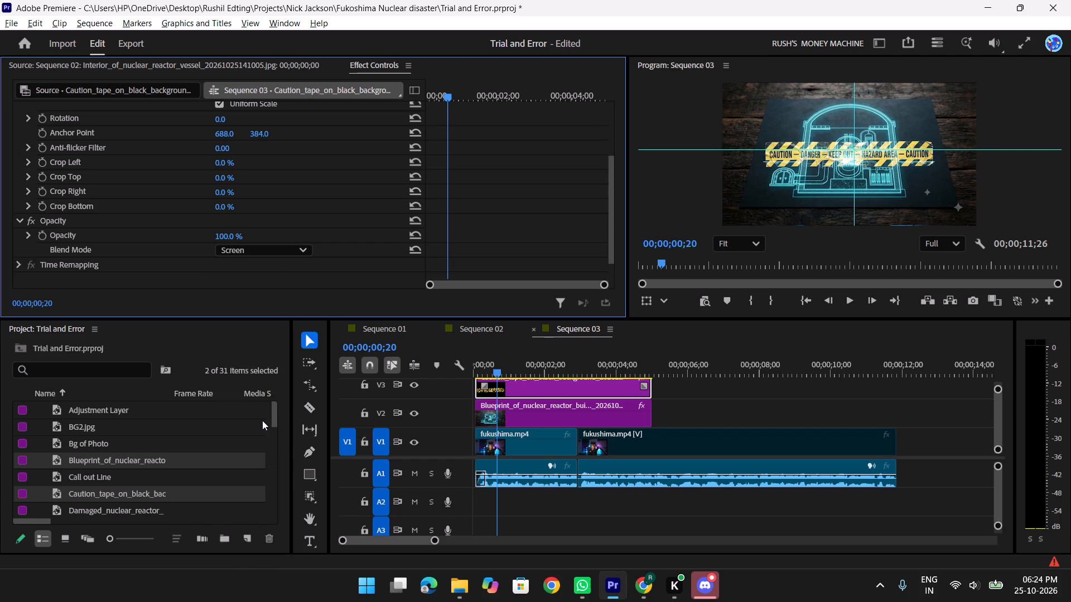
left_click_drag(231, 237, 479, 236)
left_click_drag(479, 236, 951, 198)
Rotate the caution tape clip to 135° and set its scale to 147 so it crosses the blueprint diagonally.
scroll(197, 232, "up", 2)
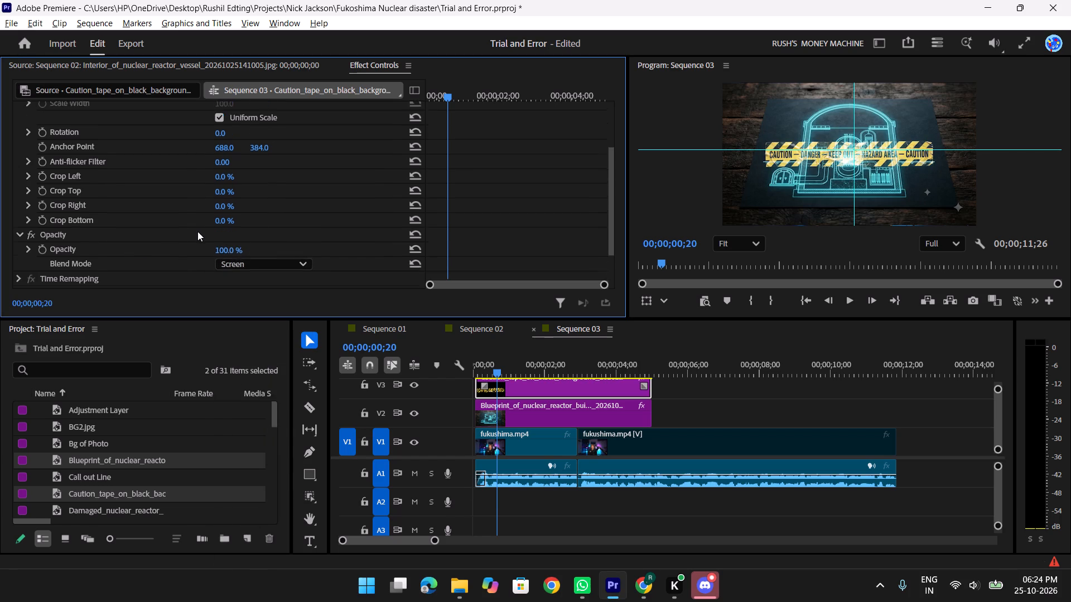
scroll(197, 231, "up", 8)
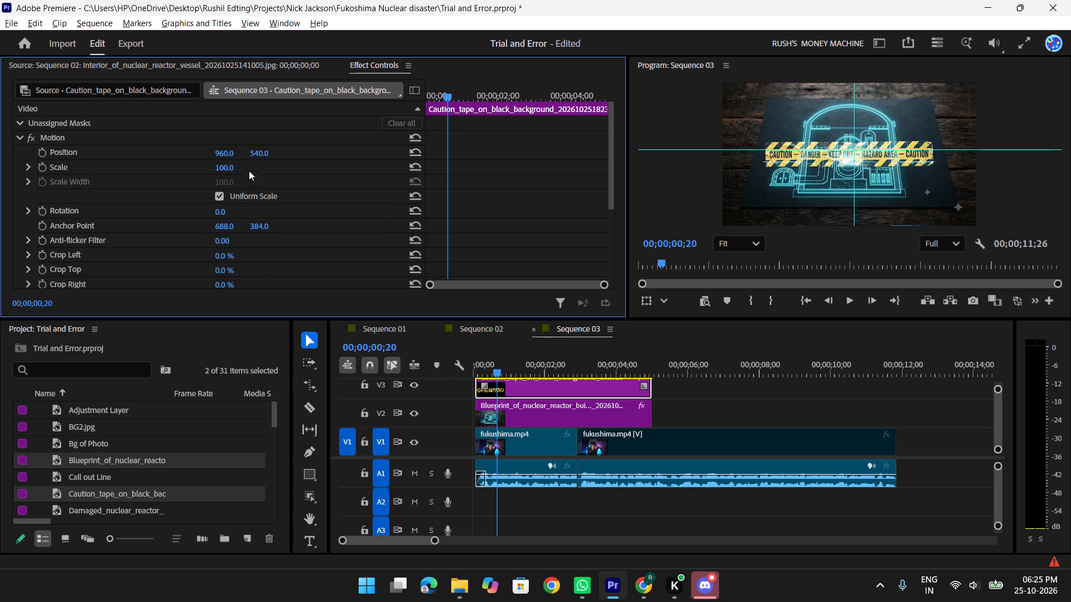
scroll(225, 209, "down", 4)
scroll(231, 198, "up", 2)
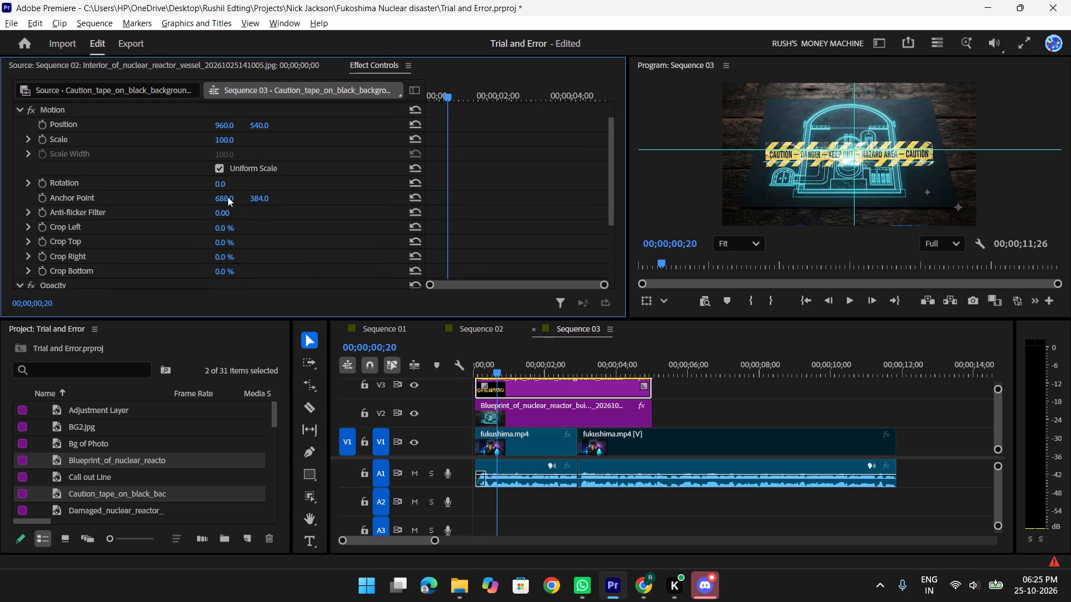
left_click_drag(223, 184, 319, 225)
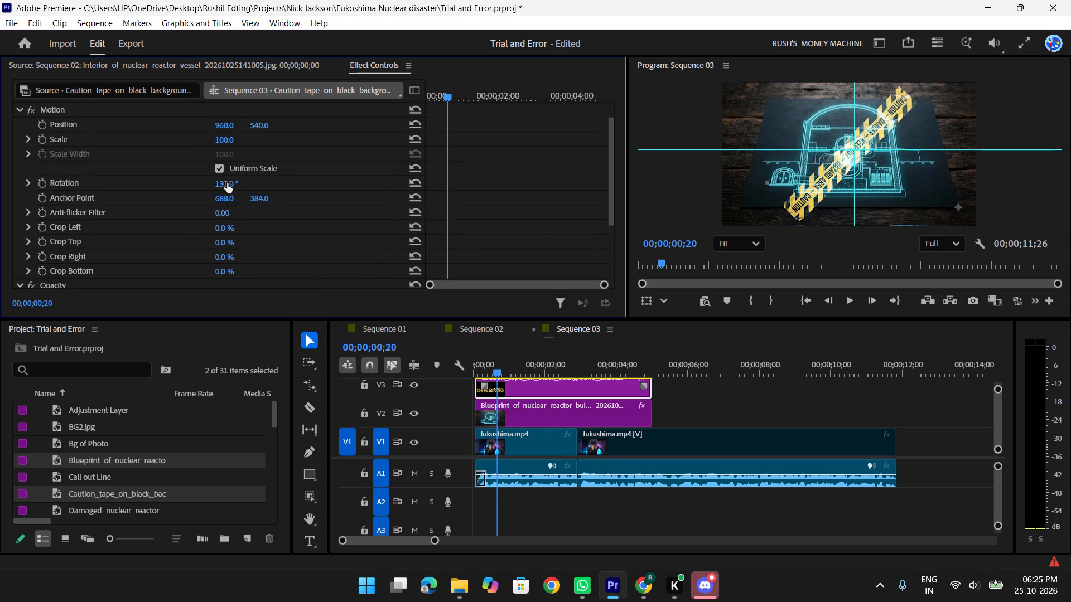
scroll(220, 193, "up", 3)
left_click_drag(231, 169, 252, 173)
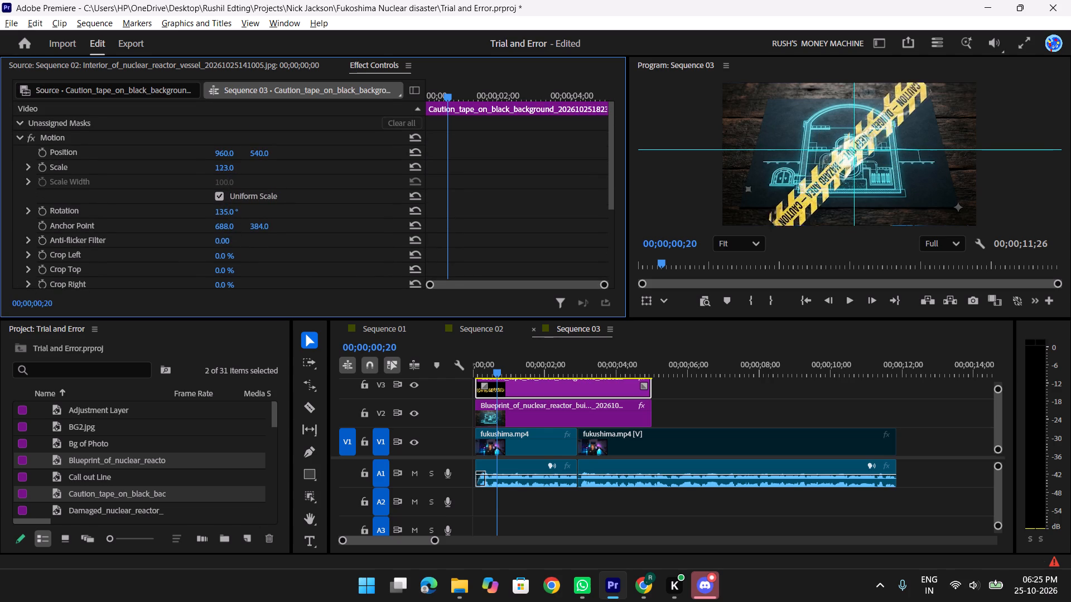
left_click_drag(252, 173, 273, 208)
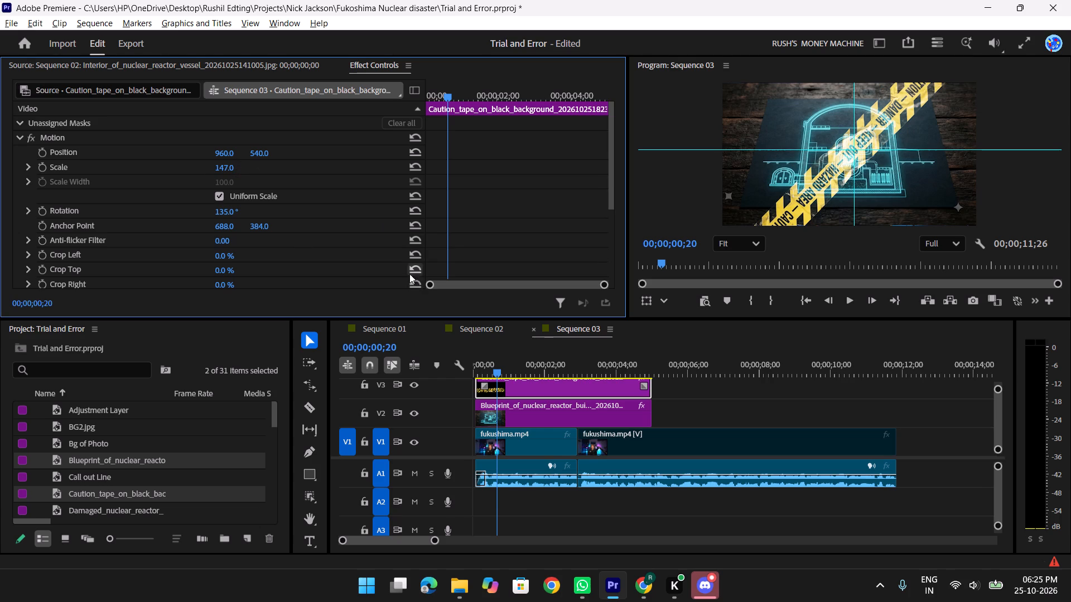
Delete the caution tape clip from V3 in Sequence 03.
scroll(279, 229, "down", 8)
scroll(279, 229, "up", 10)
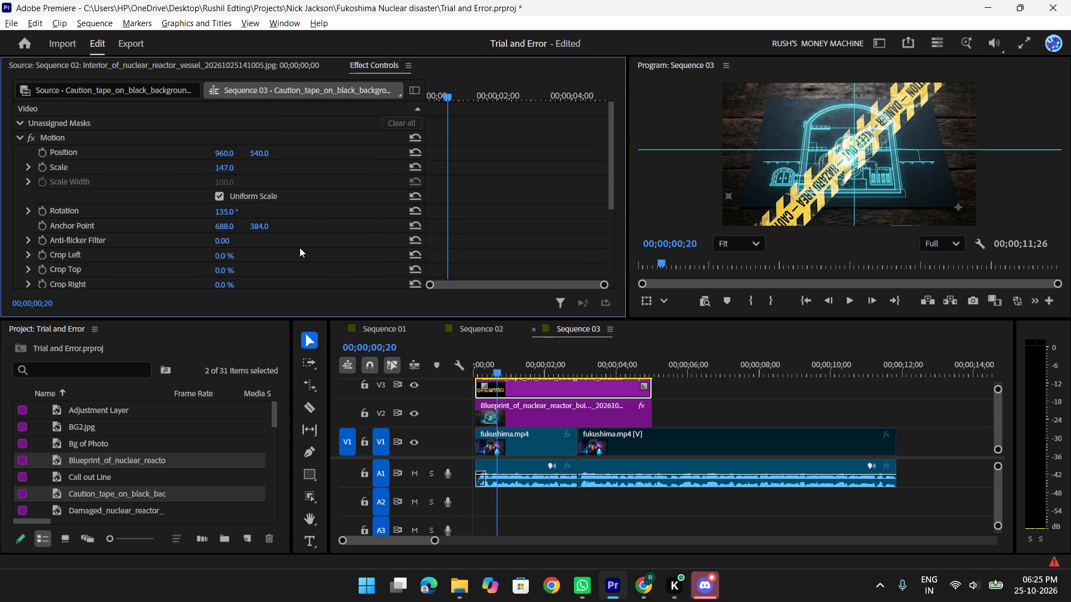
scroll(300, 247, "down", 8)
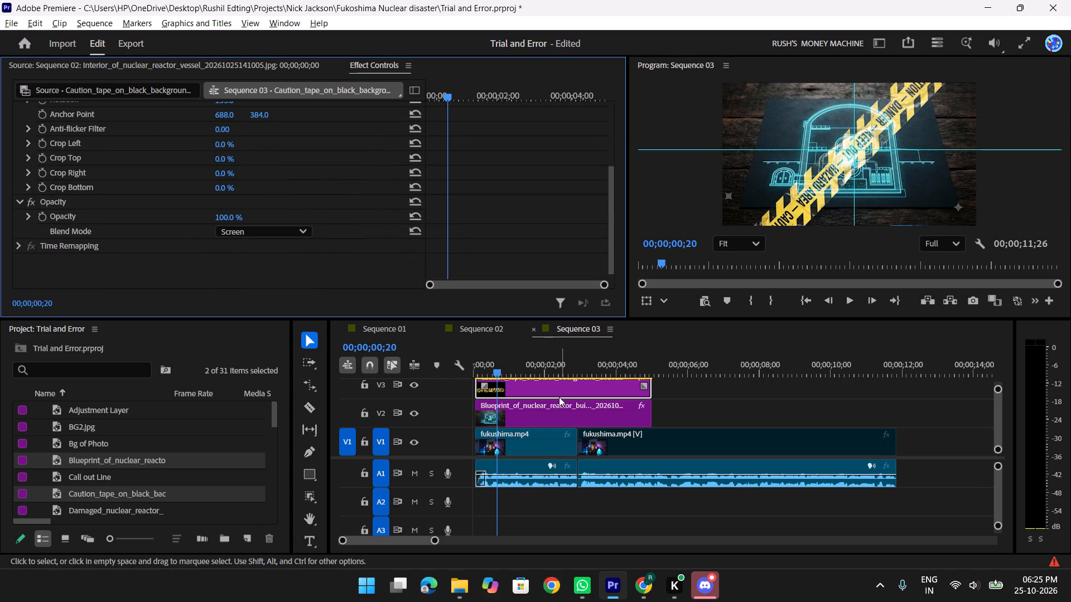
key("Delete")
left_click(545, 382)
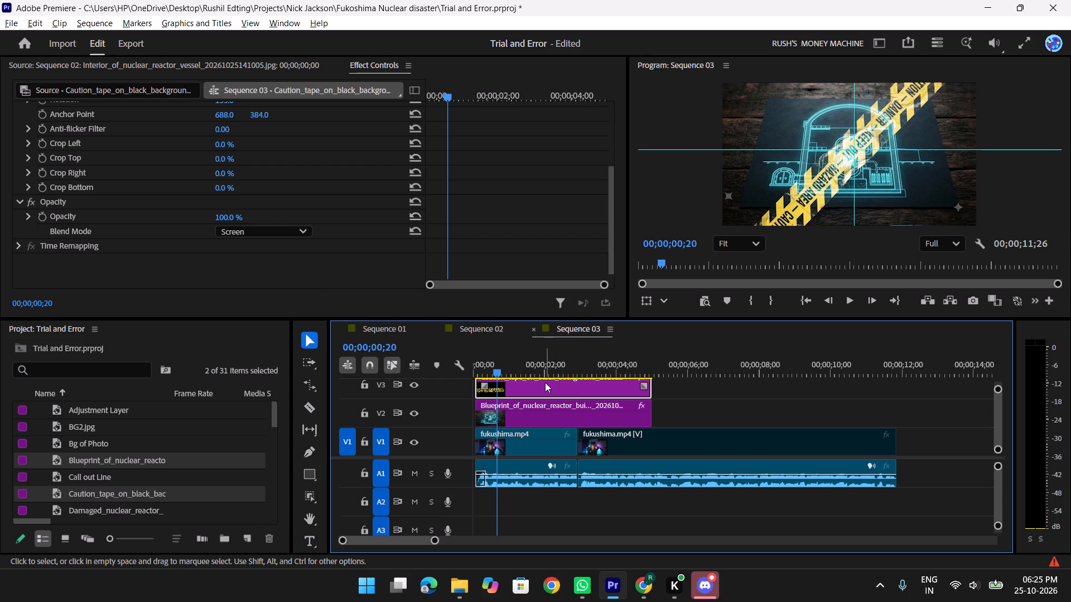
key("Delete")
Bring up the remove.bg upload page and take the caution tape JPG from the Fukushima Animation Assets folder to it for background removal.
key("alt+Tab")
key("alt+Tab")
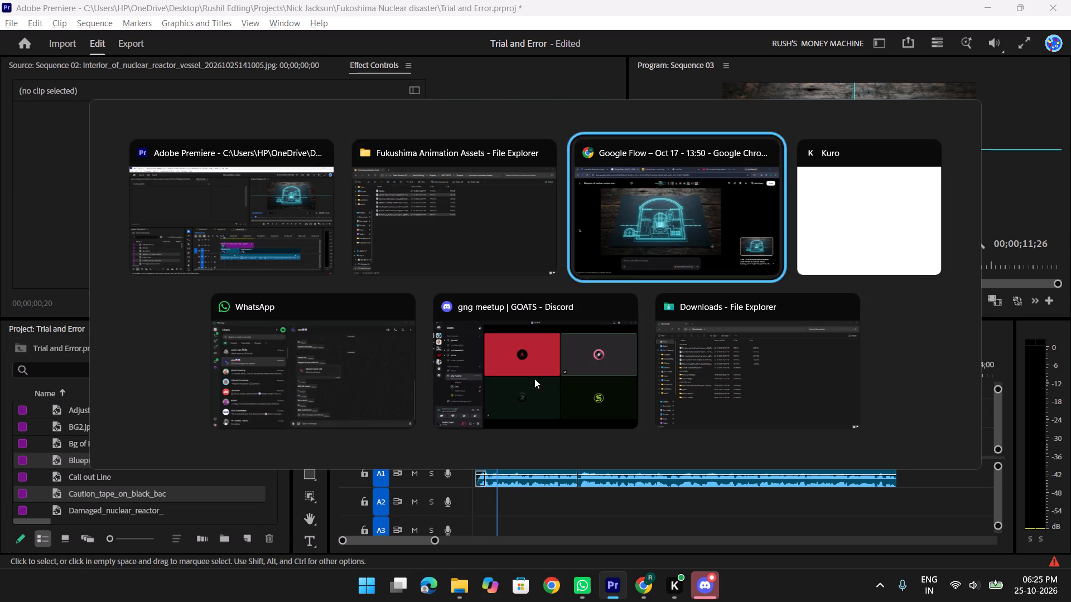
key("alt+Tab")
left_click(714, 249, "alt")
left_click(375, 11)
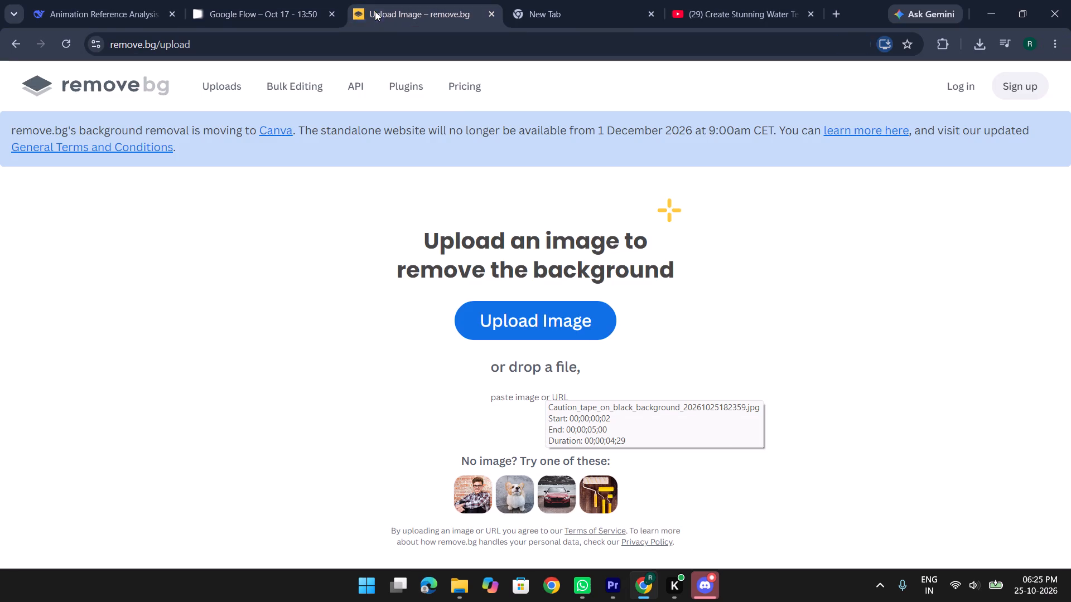
key("alt+Tab")
key("alt+Tab")
key("alt+Tab")
left_click(661, 243, "alt")
left_click(427, 326)
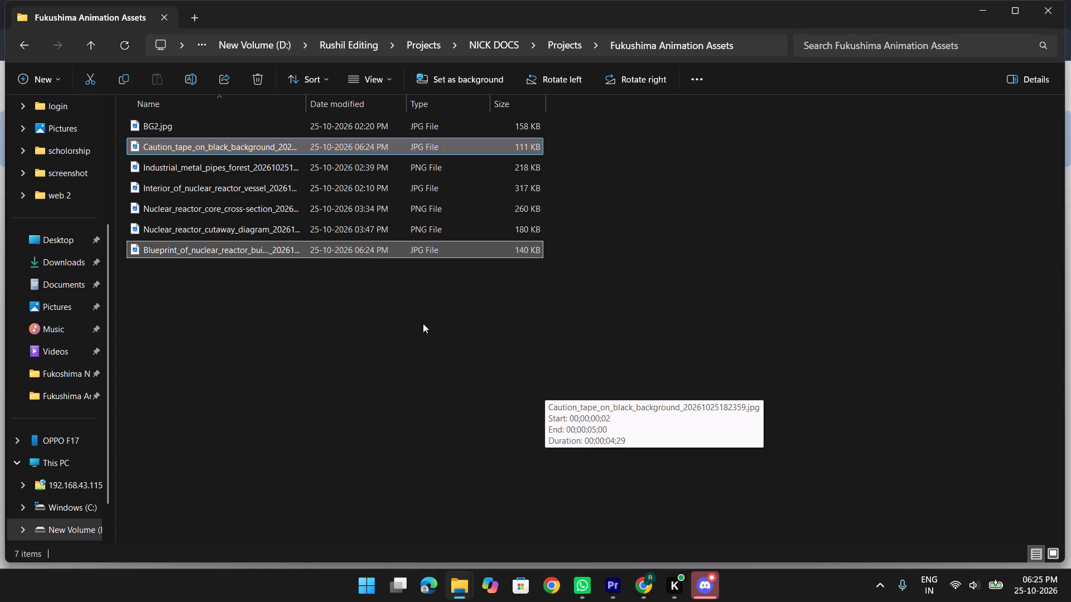
left_click(211, 147)
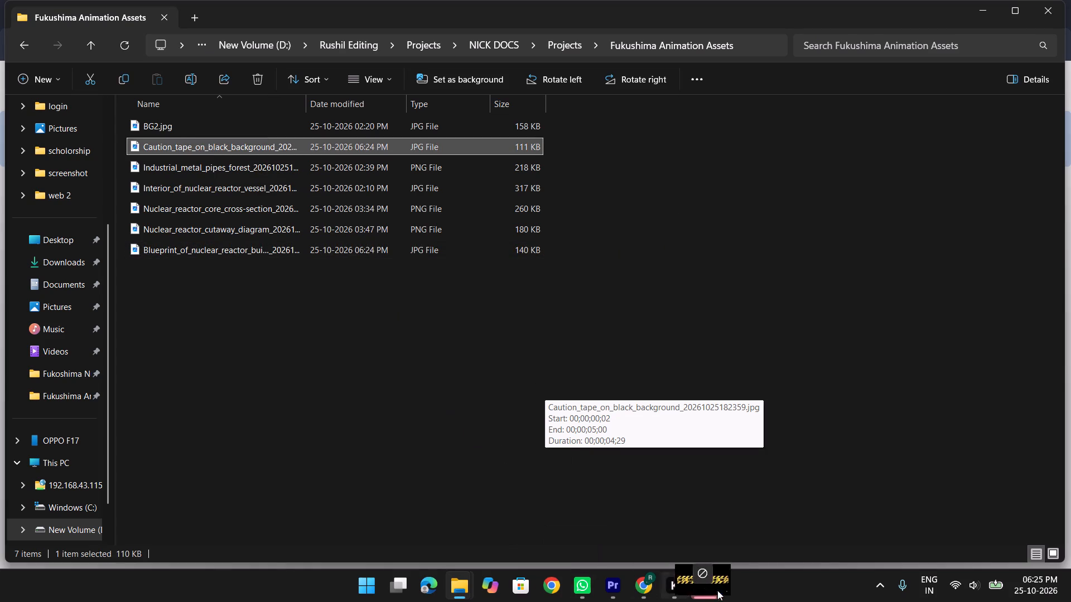
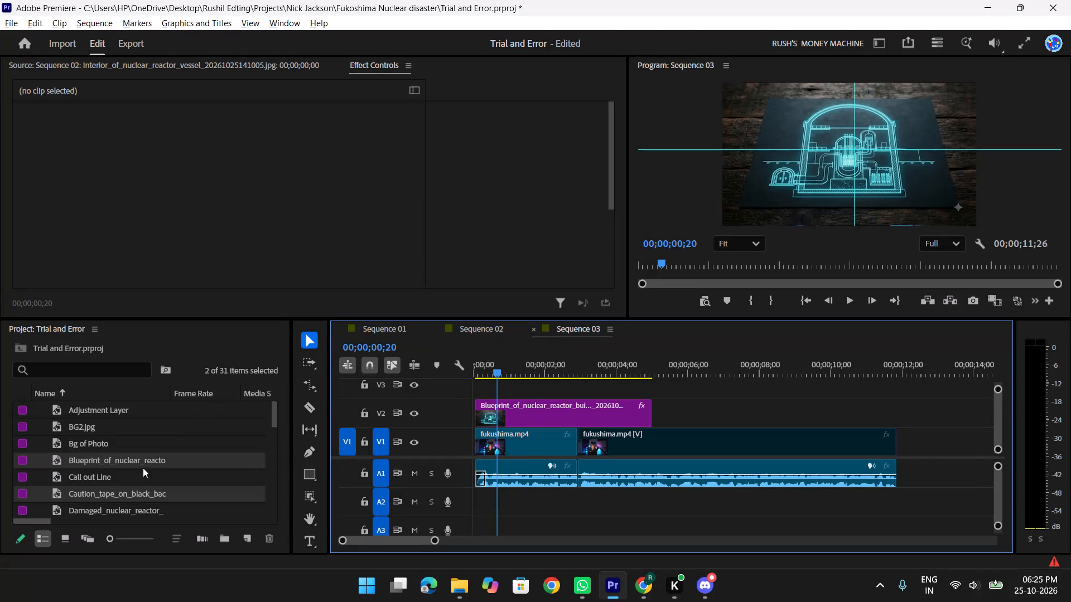
Delete the black-background caution tape JPG from the project's media items.
left_click(124, 496)
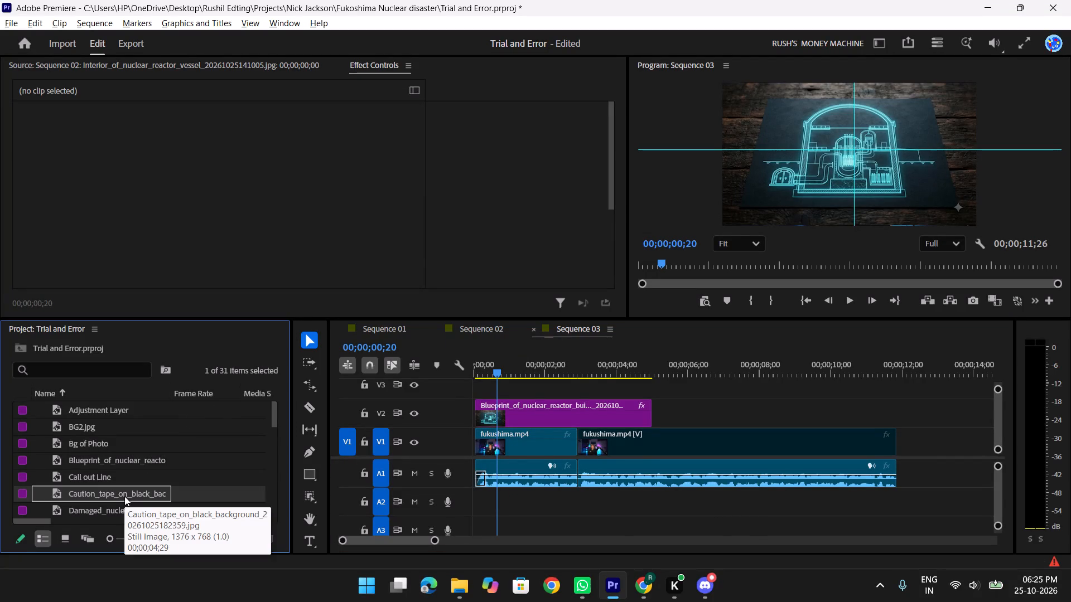
key("Delete")
Download the free 669 x 373 background-removed caution tape preview from remove.bg as a PNG into the Fukushima Animation Assets folder.
key("alt+Tab")
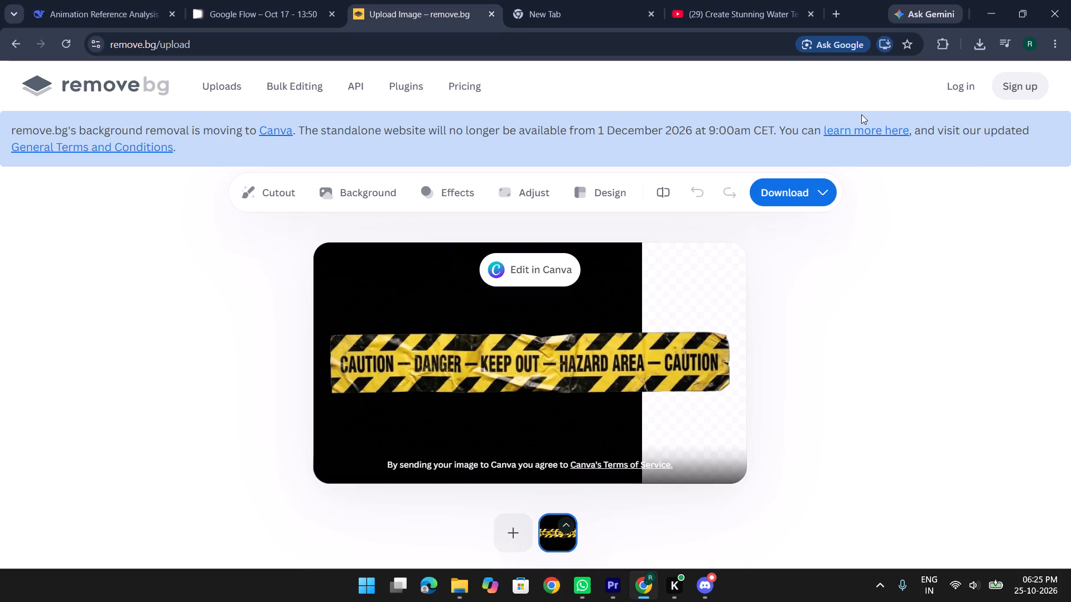
left_click(974, 43)
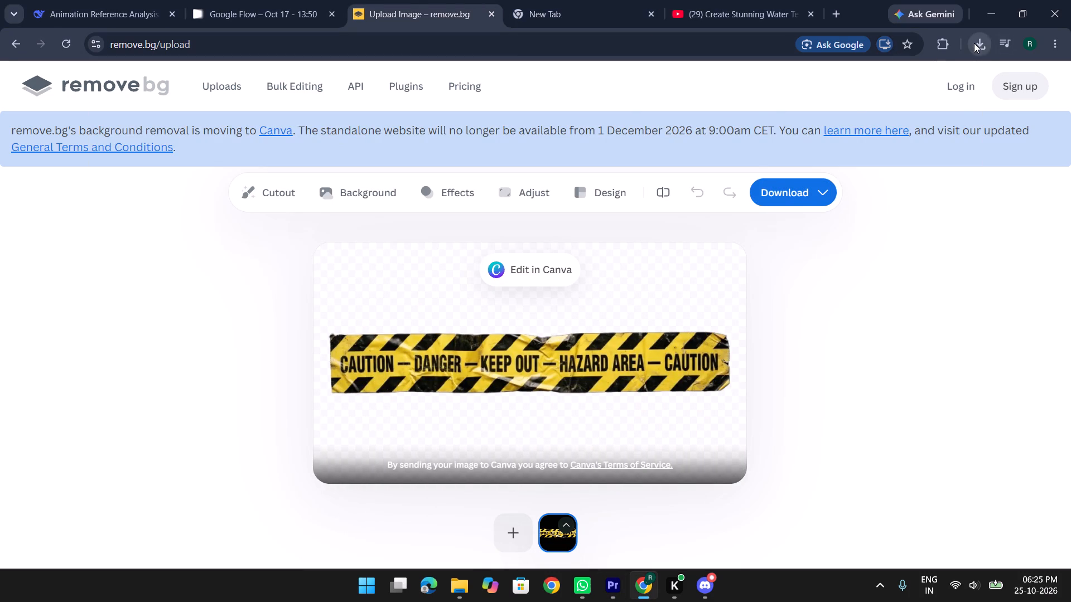
left_click(629, 266)
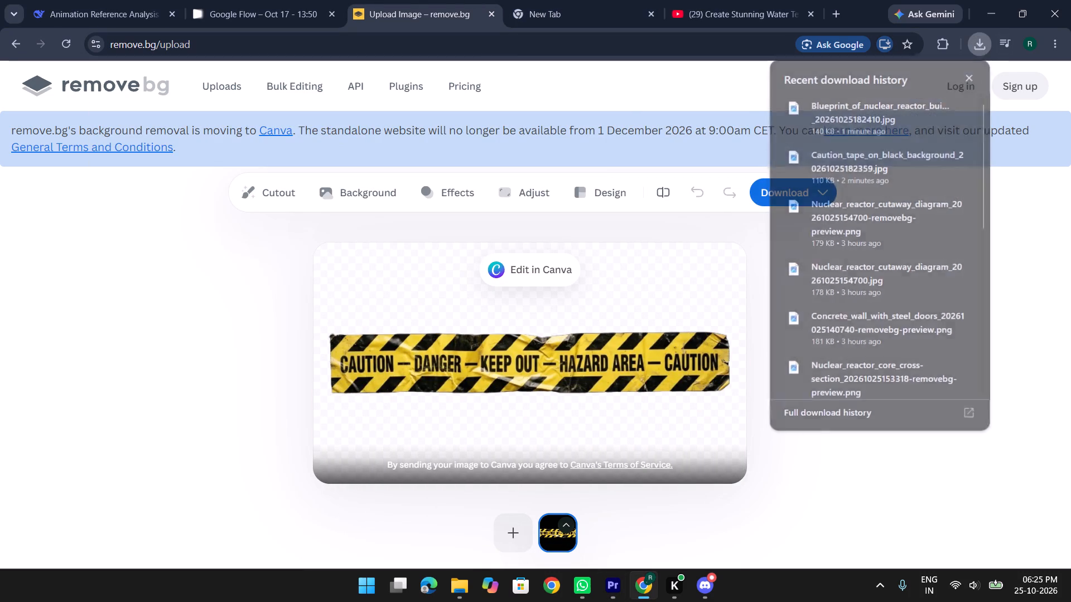
left_click(792, 201)
left_click(788, 230)
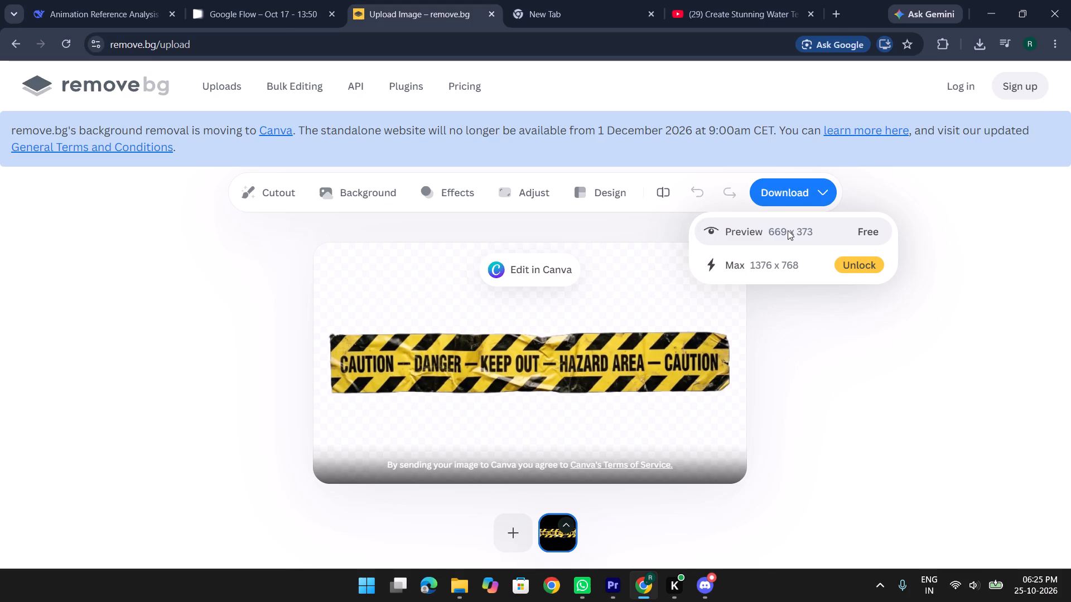
key("alt+Tab")
key("alt+Tab")
key("alt+Tab")
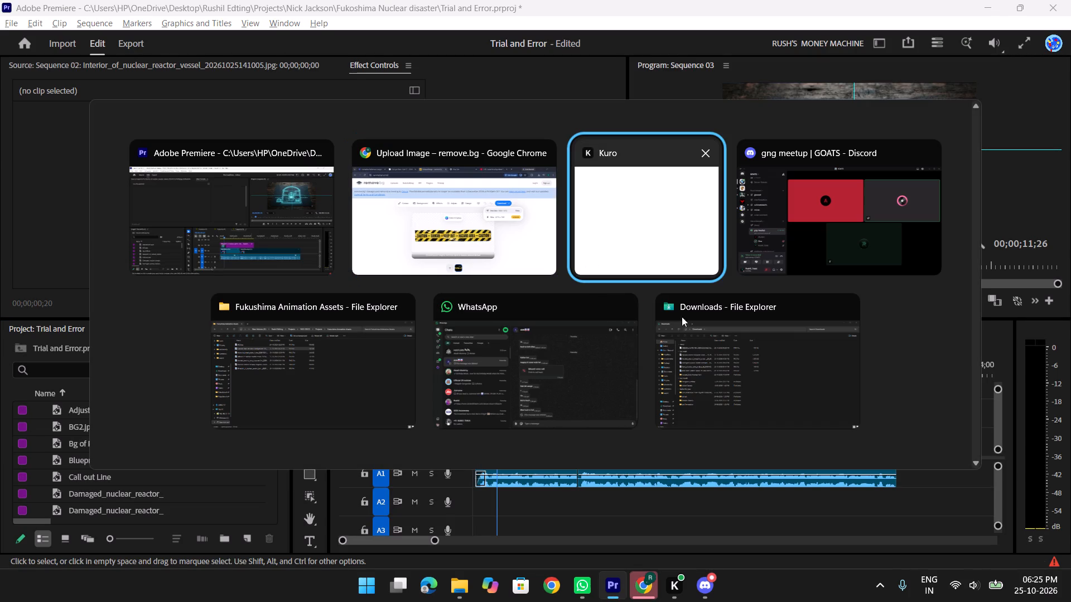
left_click(351, 394, "alt")
left_click(335, 435)
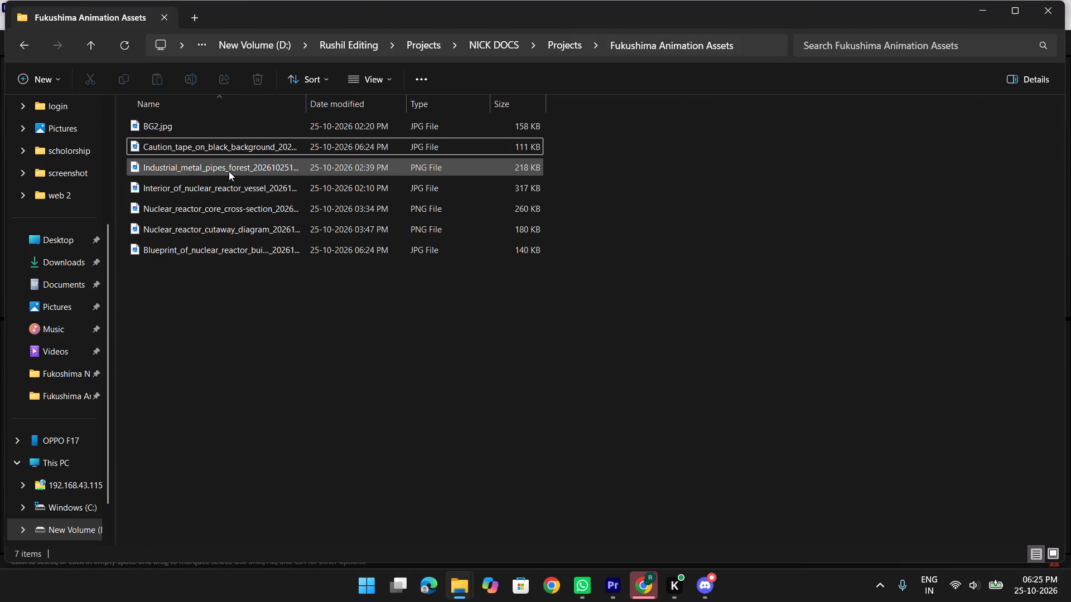
left_click(238, 145)
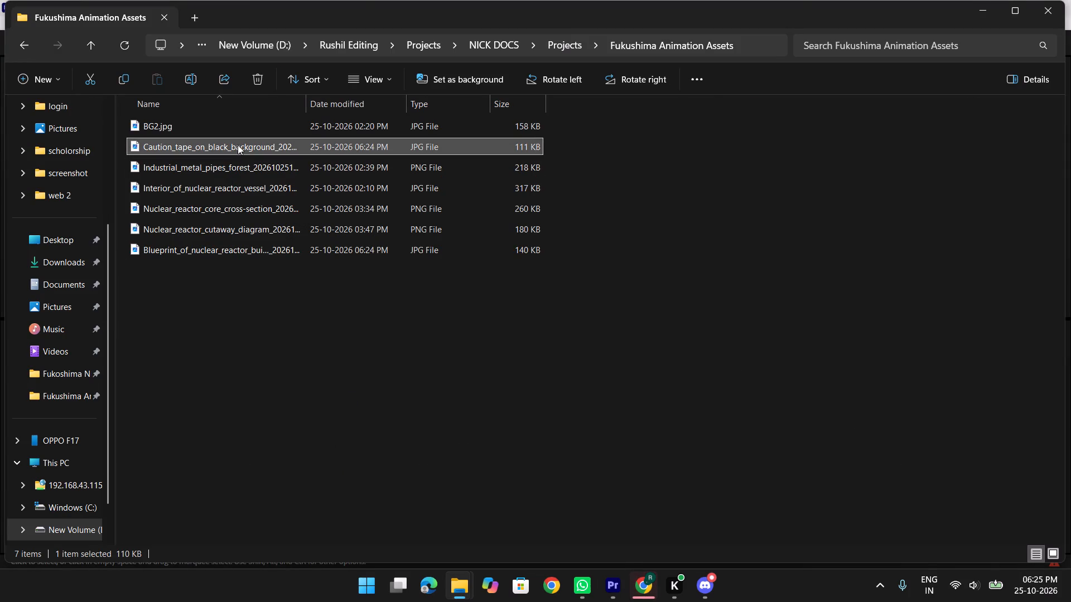
key("alt+Tab")
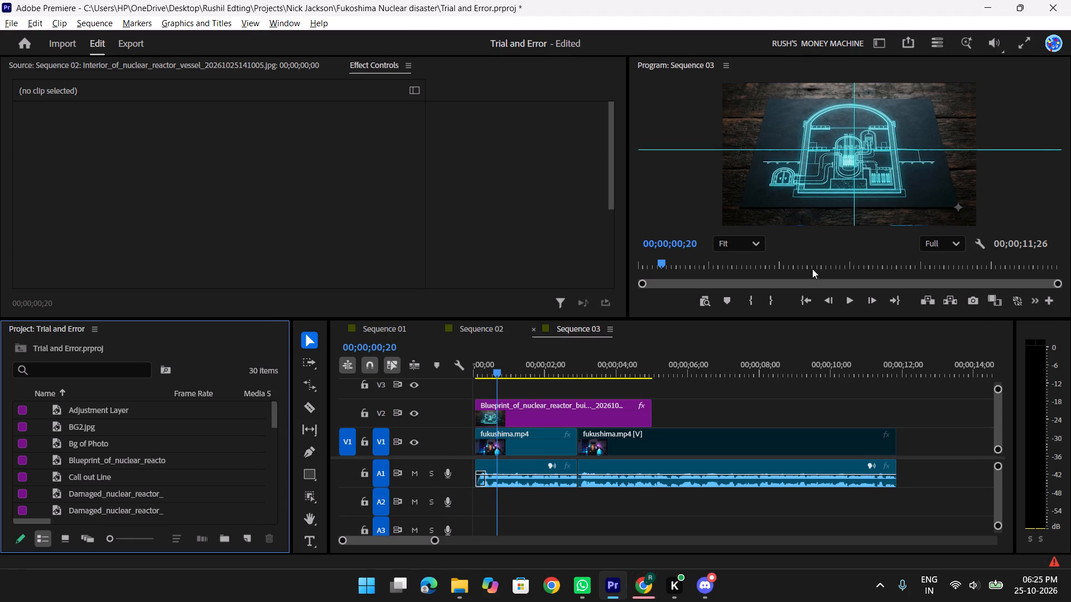
key("alt+Tab")
key("alt+Tab")
left_click(655, 239, "alt")
scroll(320, 154, "down", 4)
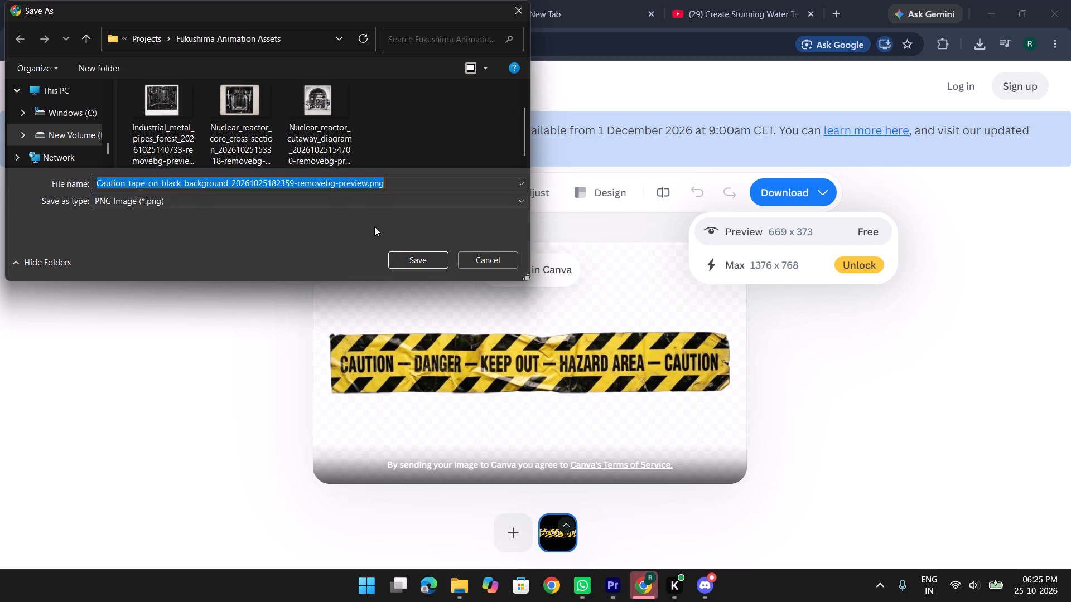
left_click(399, 255)
Permanently delete the original caution tape JPG from the Fukushima Animation Assets folder in File Explorer.
key("alt+Tab")
key("alt+Tab")
key("alt+Tab")
left_click(568, 232, "alt")
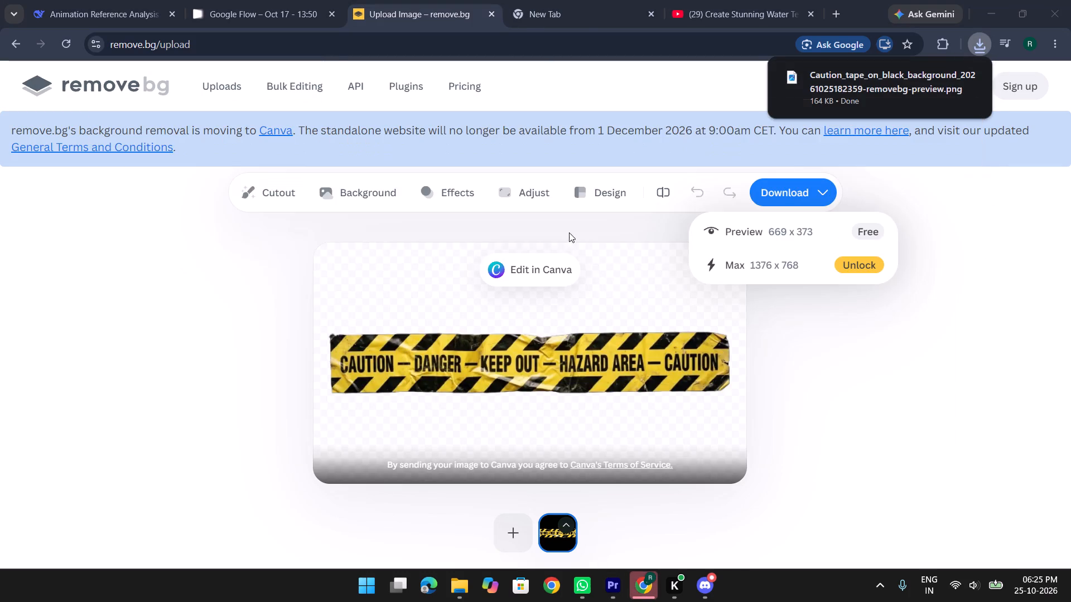
key("alt+Tab")
left_click(640, 229, "alt")
left_click(363, 349)
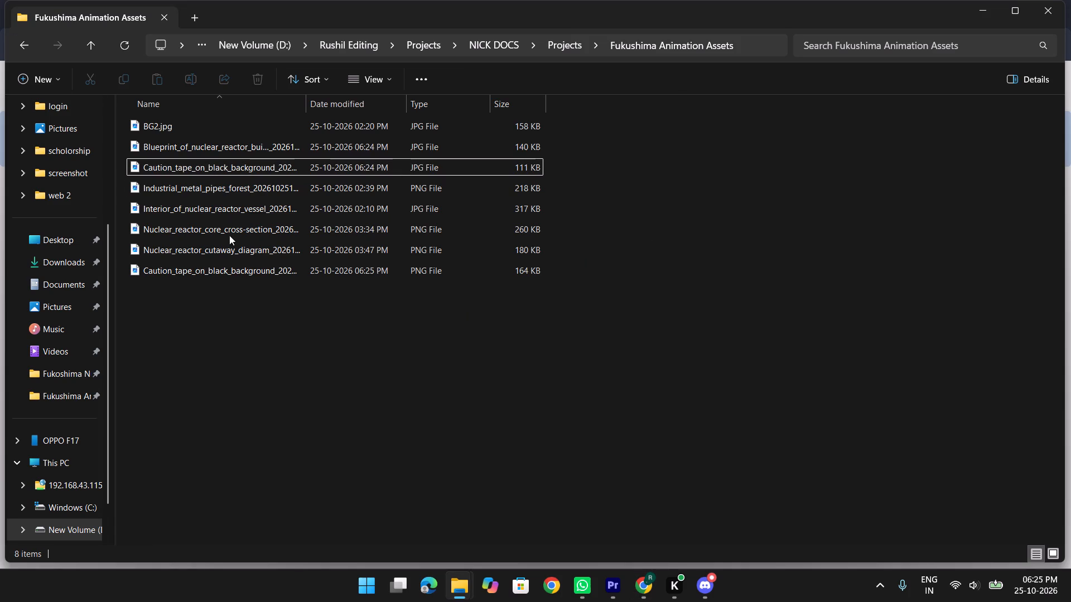
left_click(231, 275)
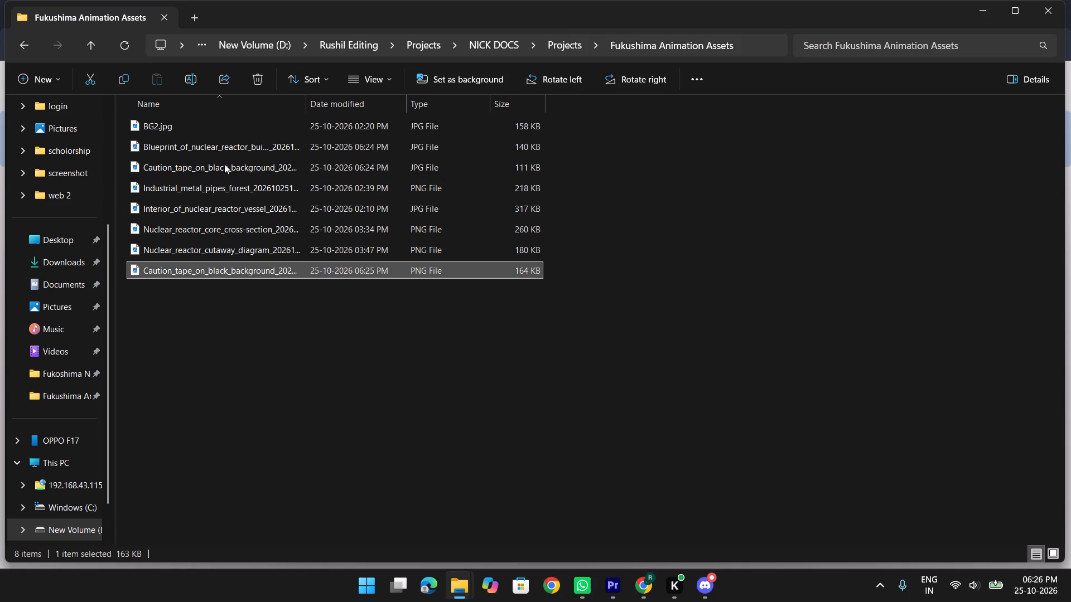
left_click(224, 164)
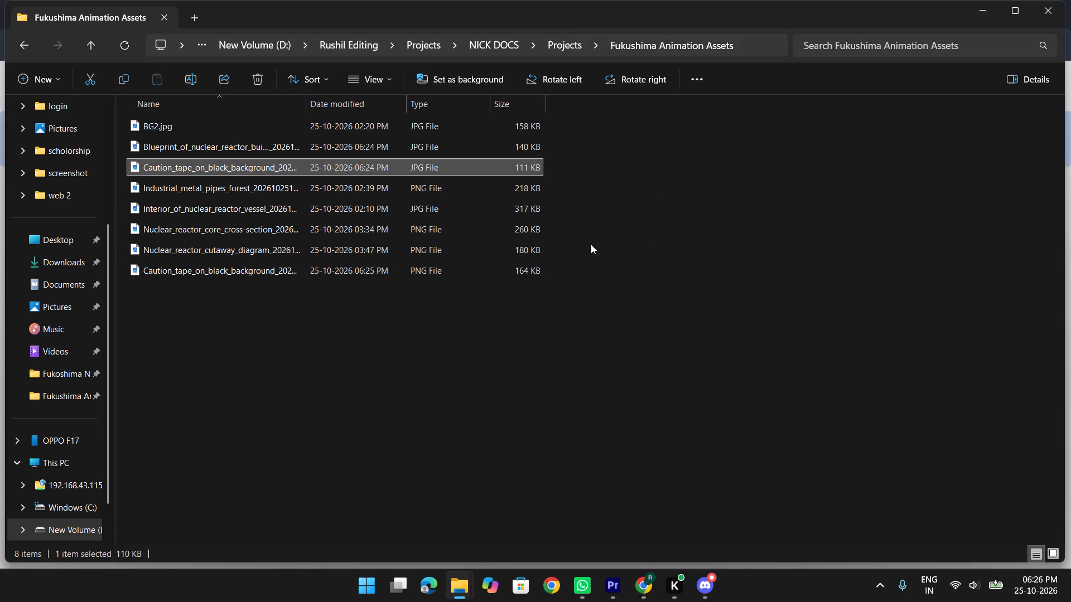
key("shift+Delete")
key("Return")
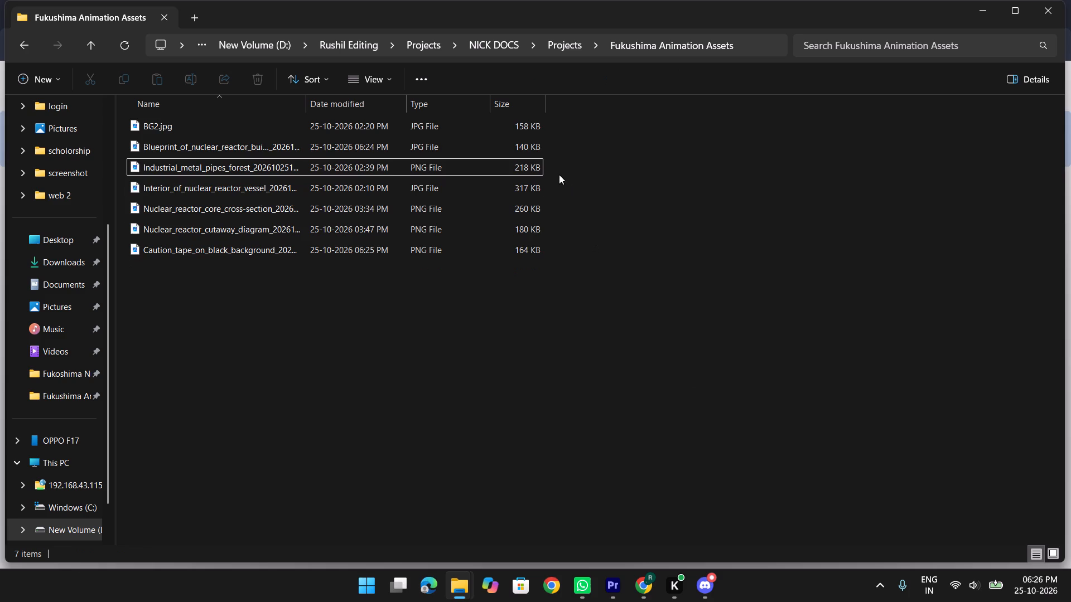
Bring the background-removed caution tape PNG into Premiere Pro and place it on V3 at the start of Sequence 03, above the blueprint.
left_click(310, 283)
left_click_drag(239, 247, 602, 579)
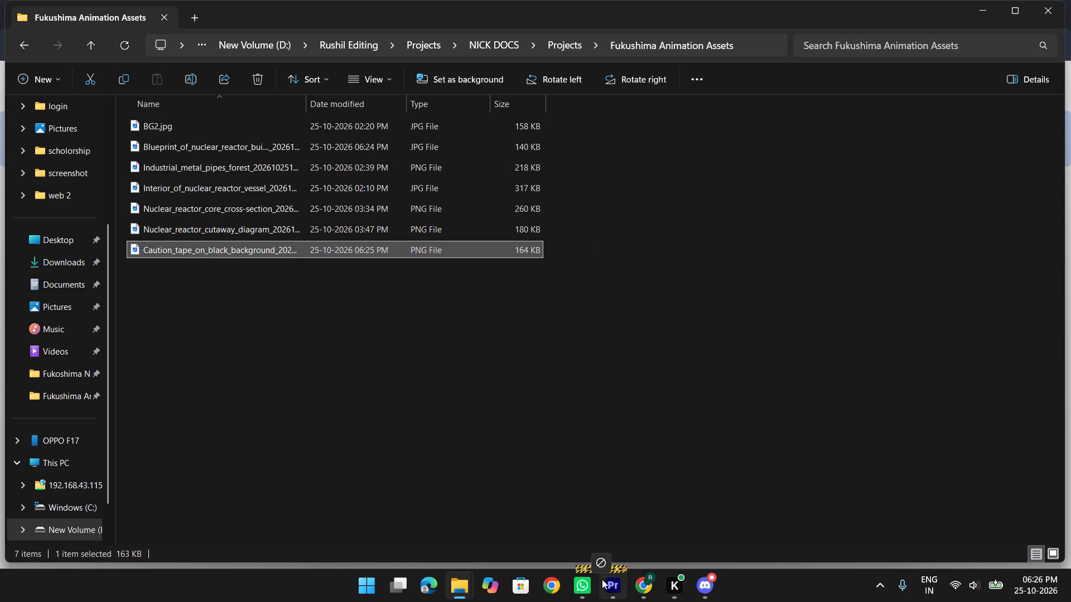
left_click_drag(602, 579, 575, 392)
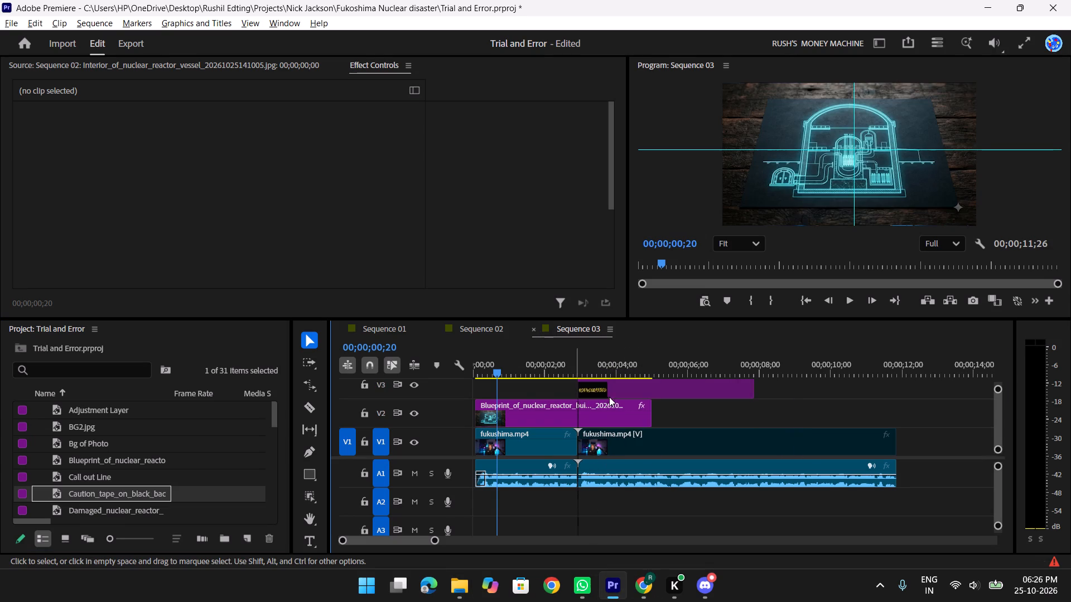
left_click_drag(649, 390, 535, 391)
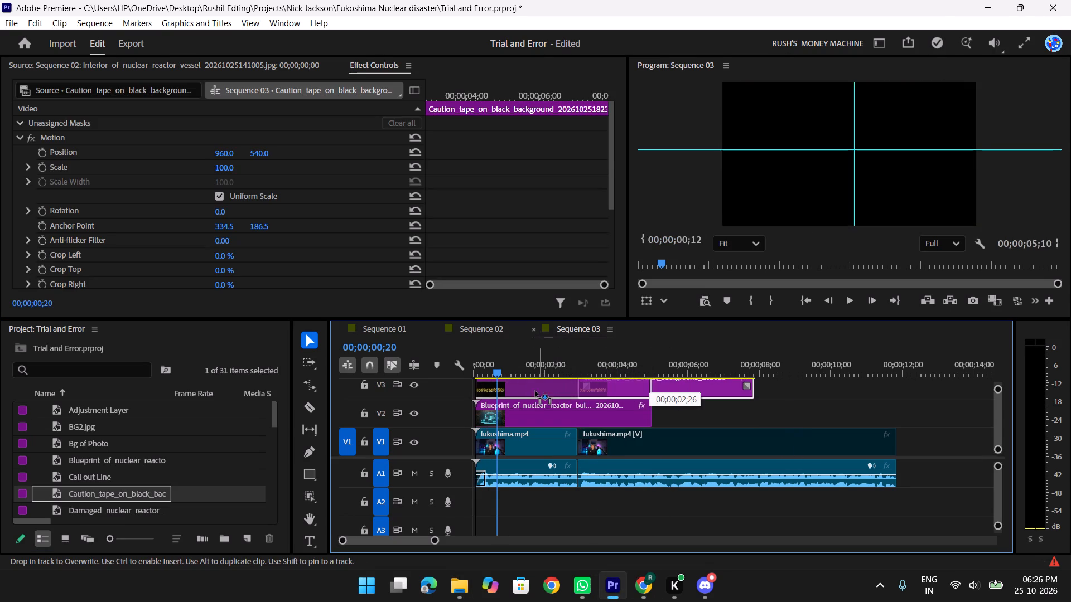
left_click_drag(535, 391, 529, 392)
Rotate the caution tape clip on V3 to -23° so it runs diagonally over the blueprint.
left_click(551, 387)
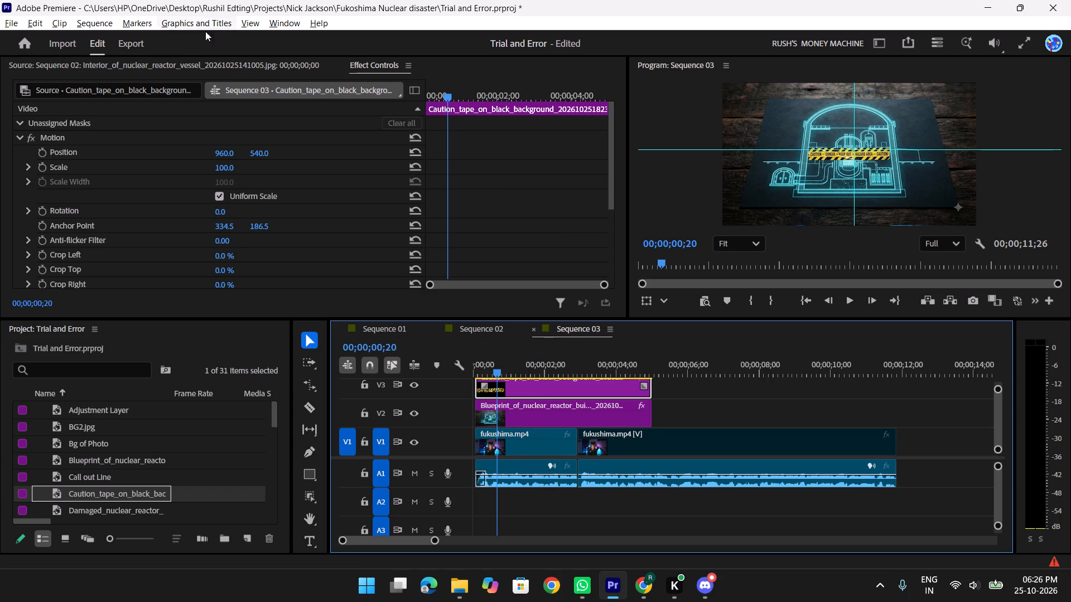
scroll(230, 225, "down", 5)
scroll(224, 211, "up", 2)
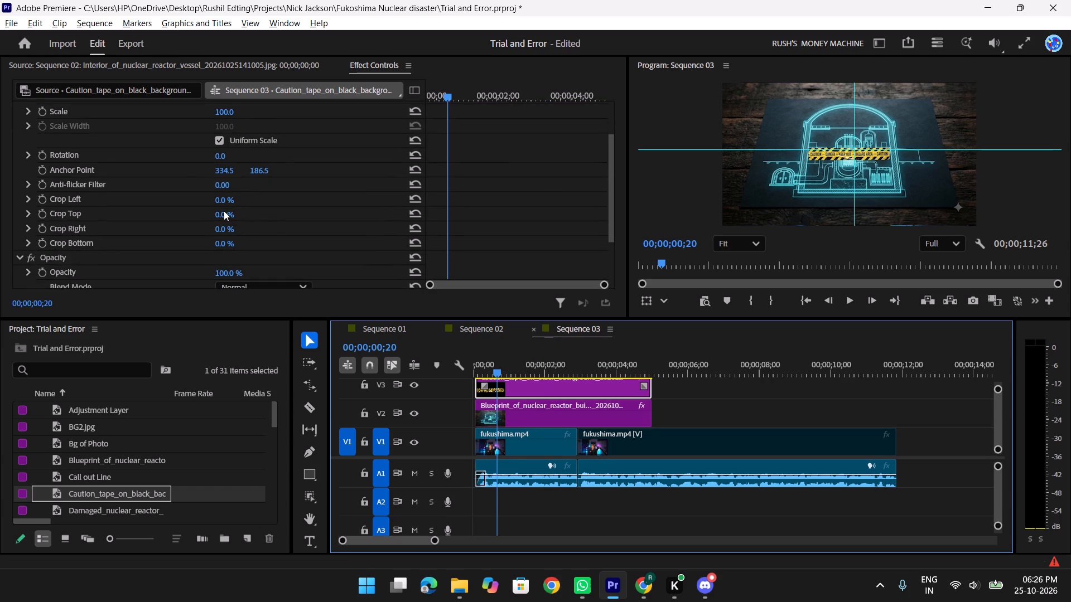
left_click_drag(223, 172, 334, 173)
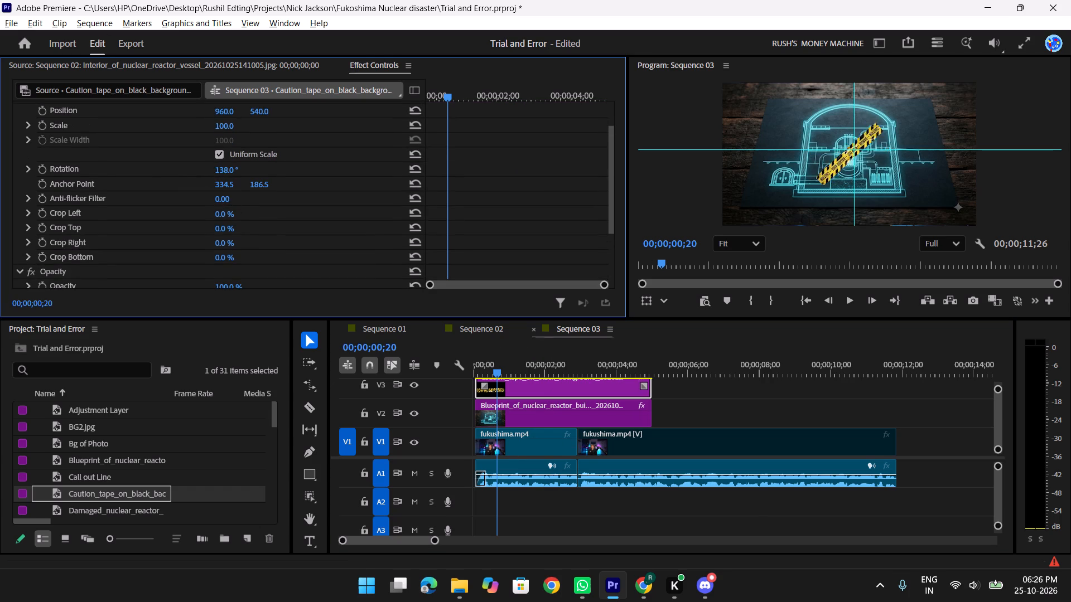
left_click_drag(334, 173, 248, 186)
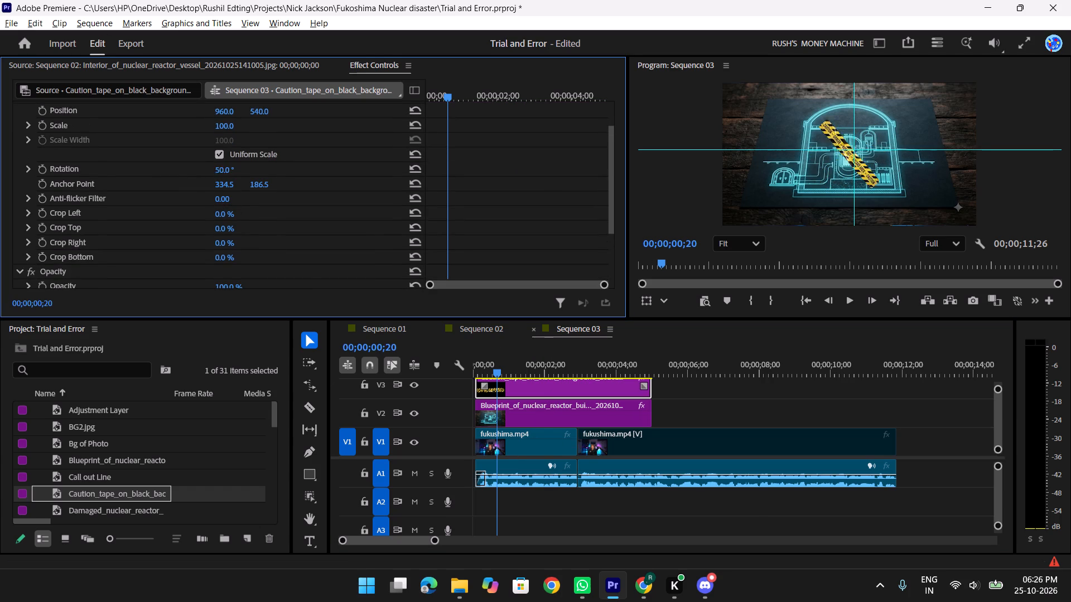
left_click_drag(248, 186, 209, 201)
Scale the caution tape clip to 354 so it spans the full frame, and check it in full-screen preview.
scroll(223, 146, "up", 3)
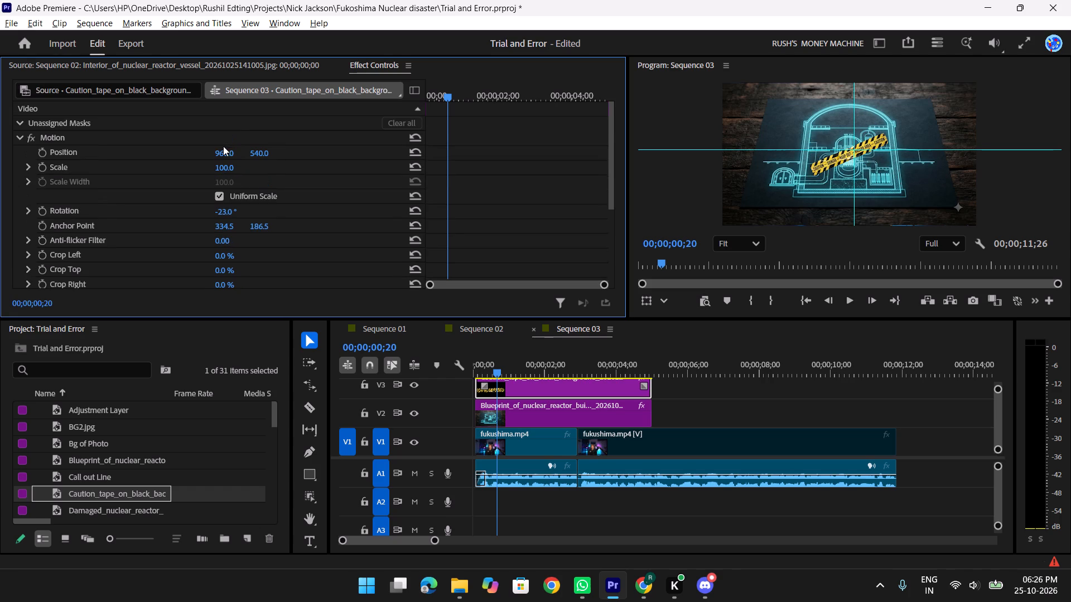
left_click_drag(227, 172, 406, 175)
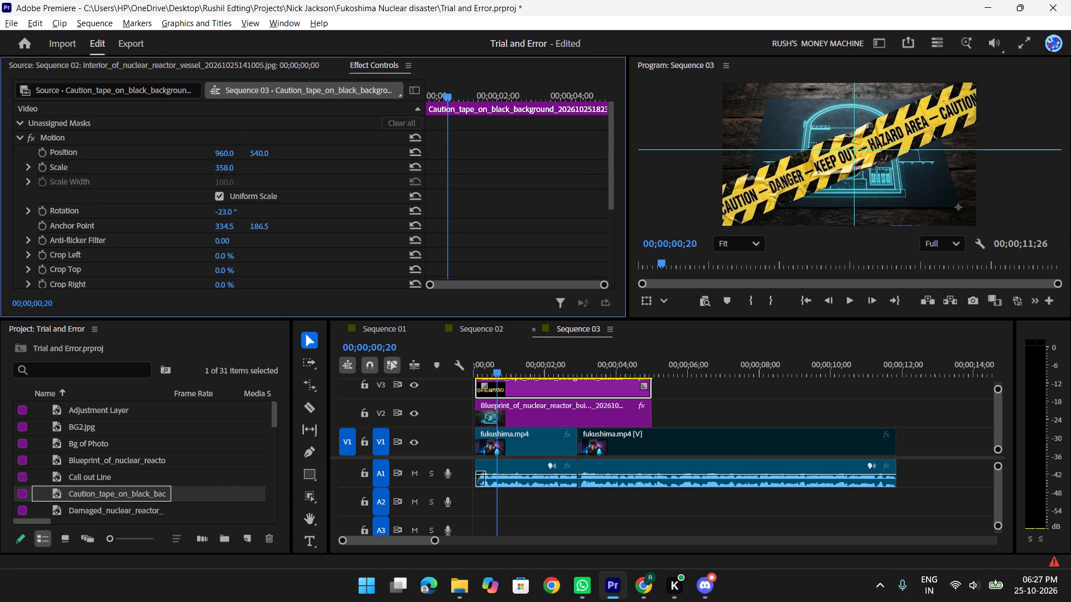
left_click_drag(406, 175, 363, 192)
left_click_drag(218, 166, 225, 167)
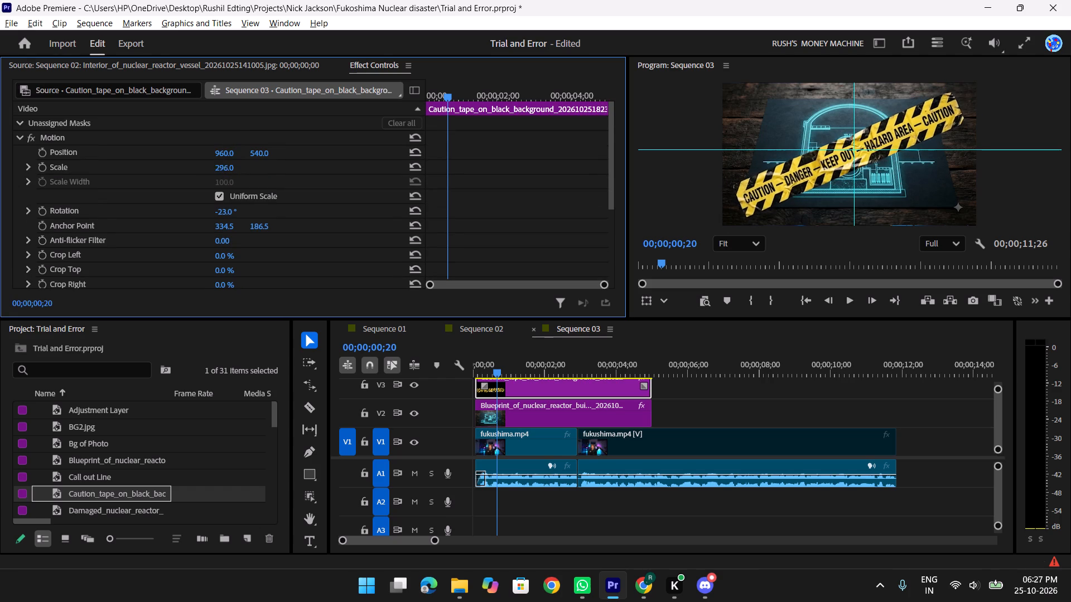
left_click_drag(225, 167, 267, 171)
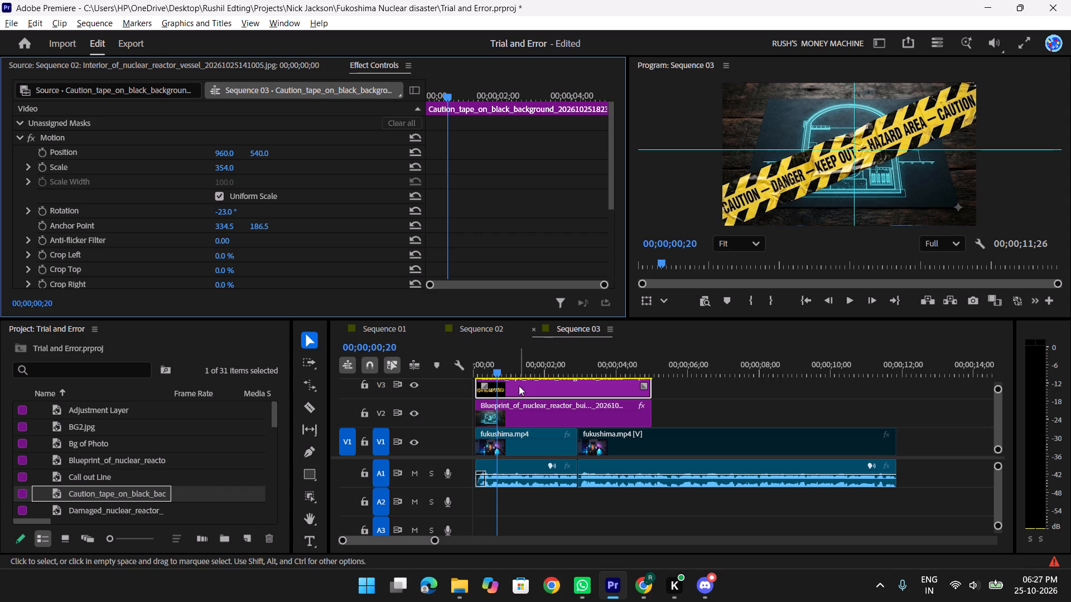
key("f")
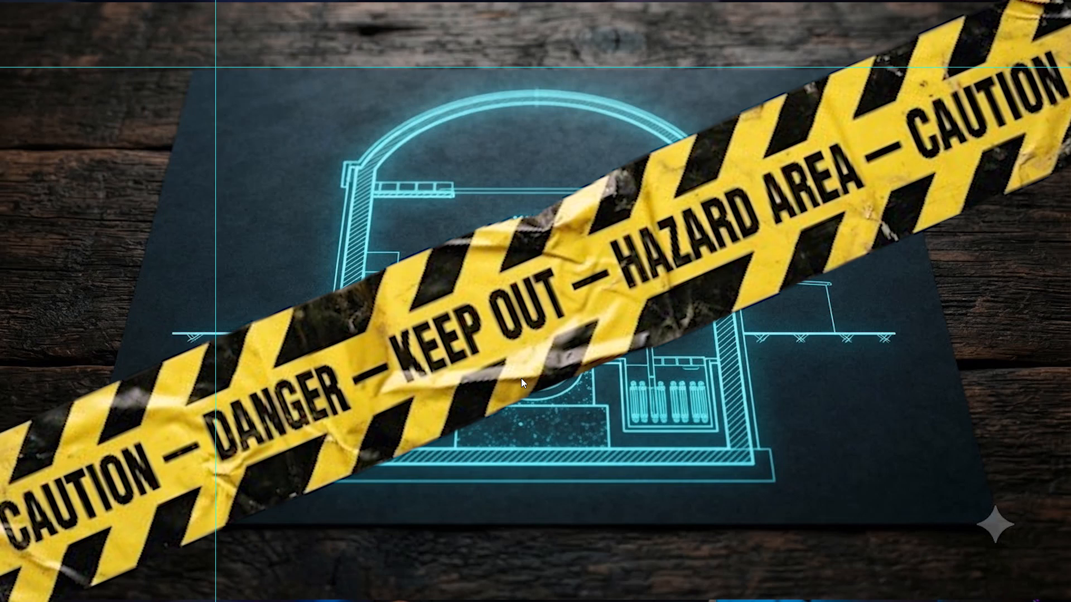
key("f")
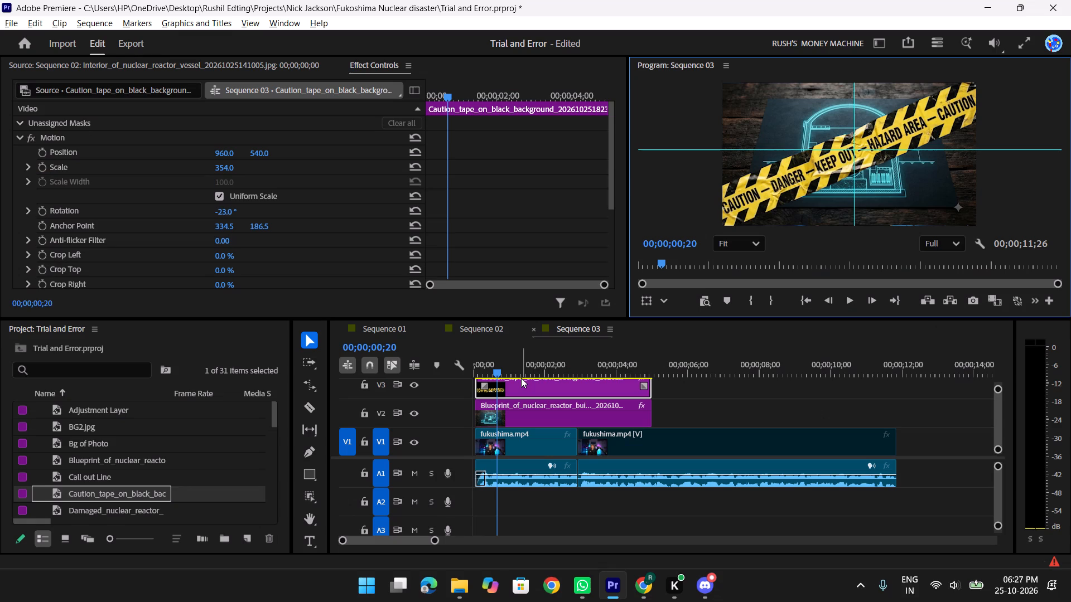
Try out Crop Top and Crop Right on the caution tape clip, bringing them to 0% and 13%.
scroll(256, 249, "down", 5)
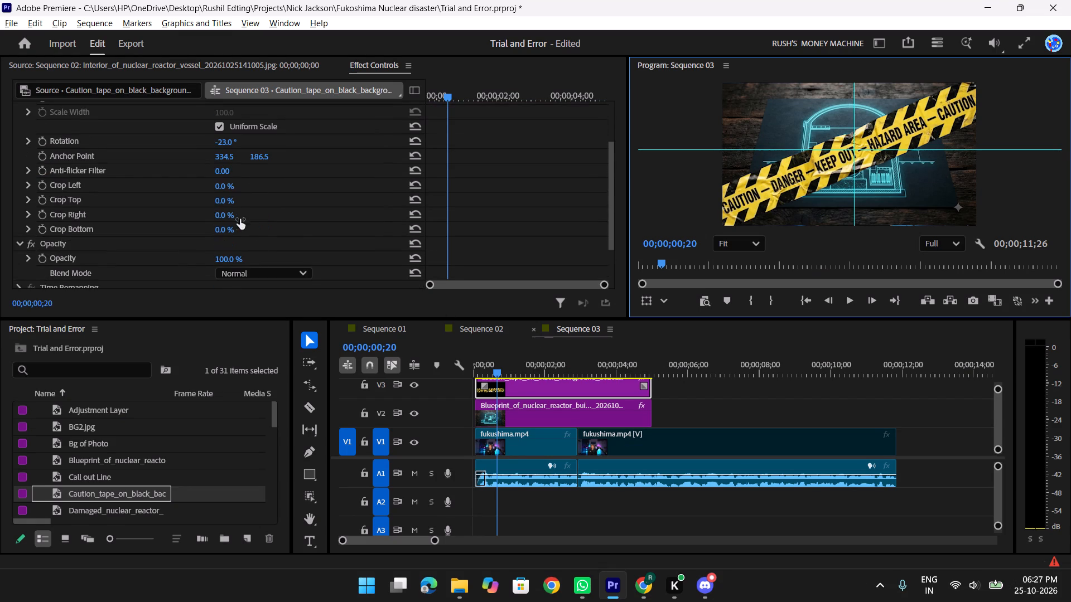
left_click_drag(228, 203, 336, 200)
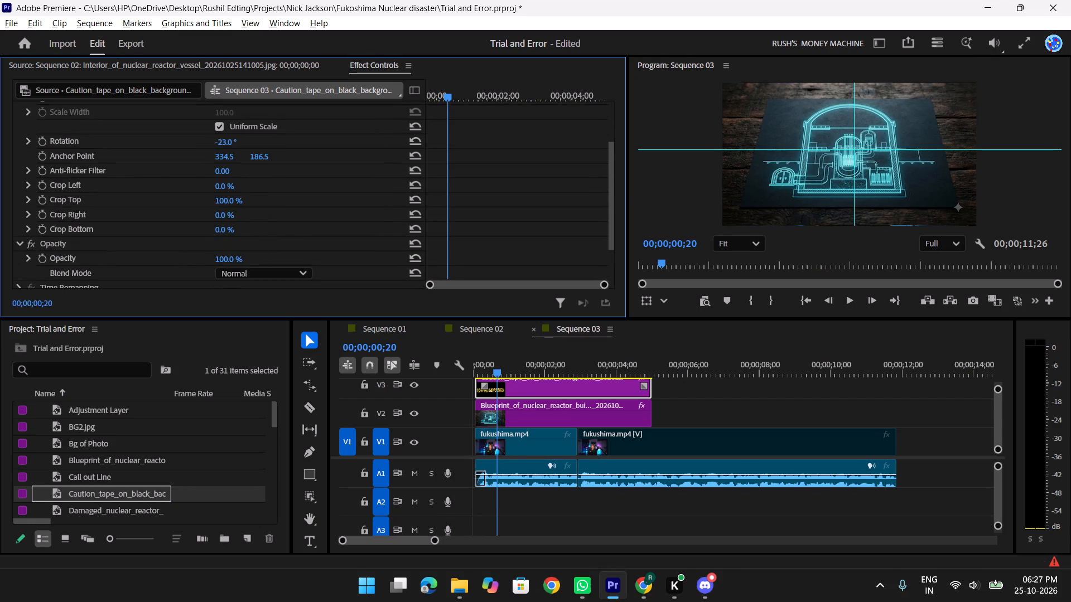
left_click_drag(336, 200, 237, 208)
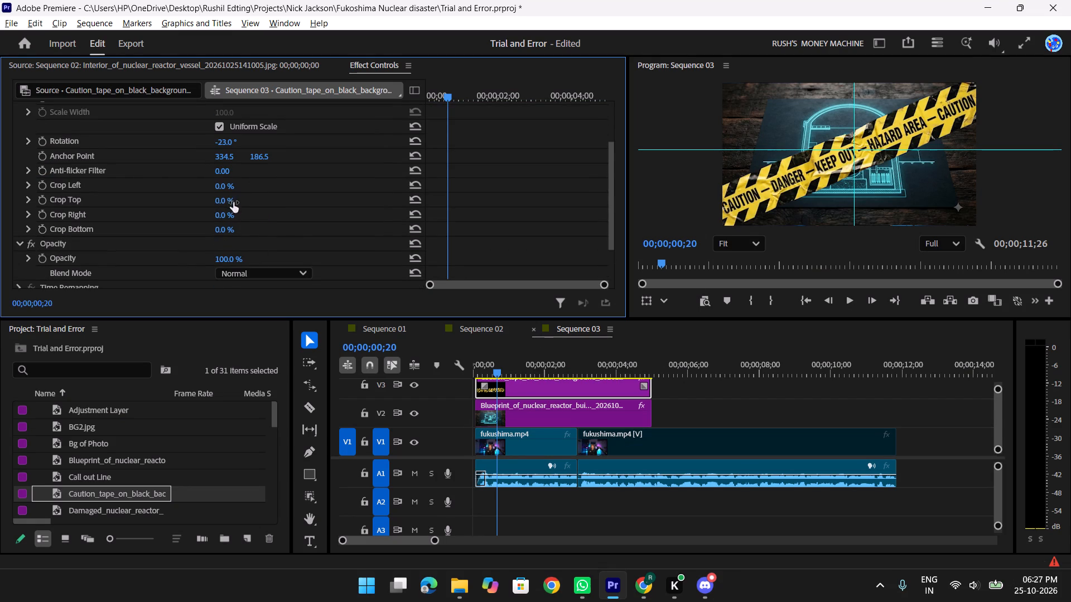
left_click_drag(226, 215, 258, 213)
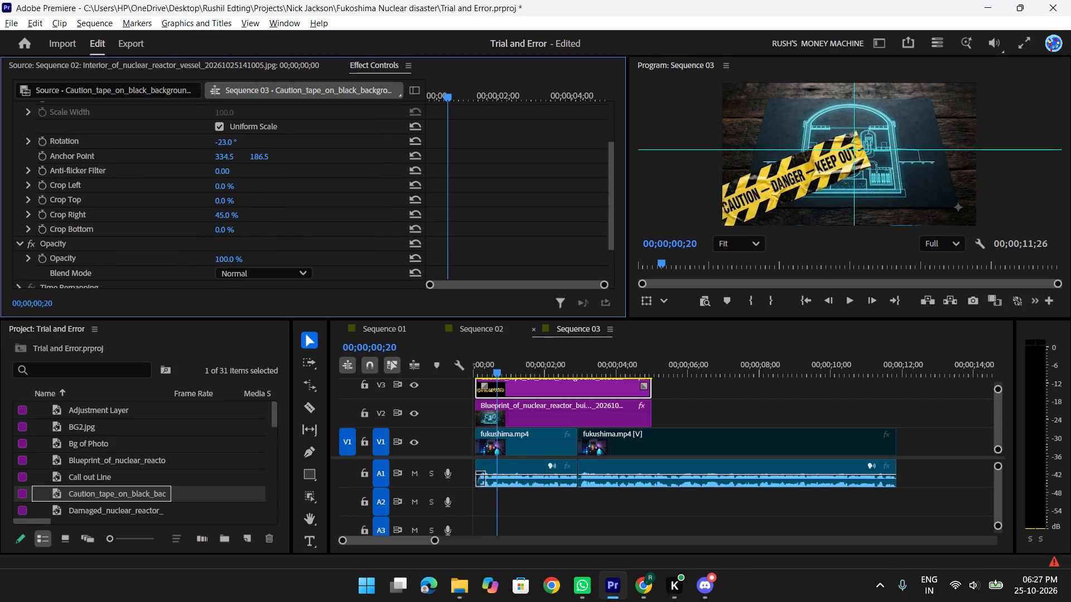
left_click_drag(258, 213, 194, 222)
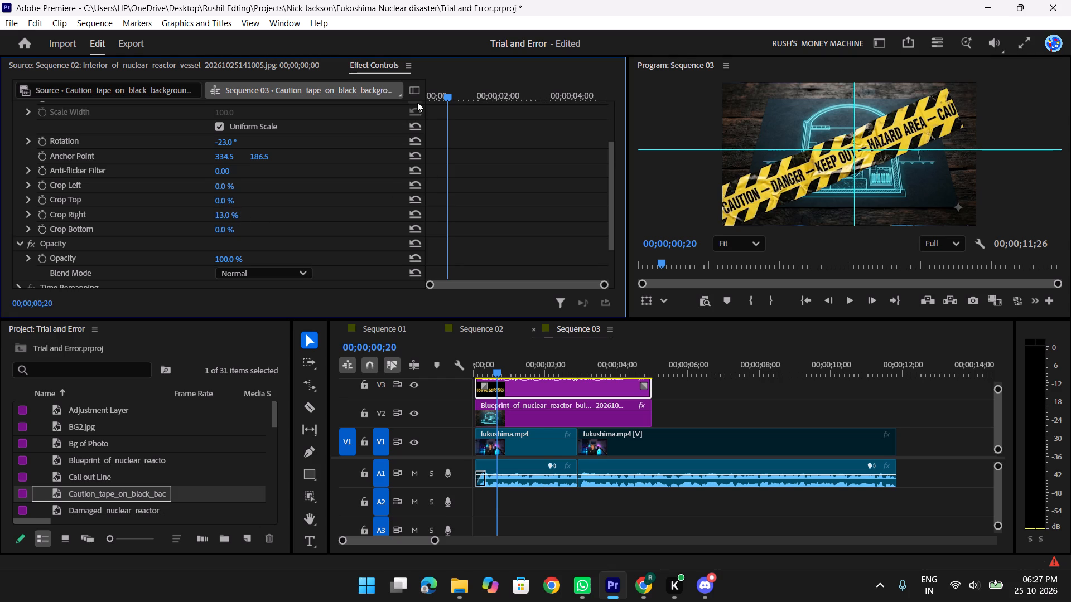
Keyframe Crop Right on the caution tape clip from 100% at 00;00;00;02 to 0% at 00;00;01;19.
left_click_drag(441, 94, 317, 114)
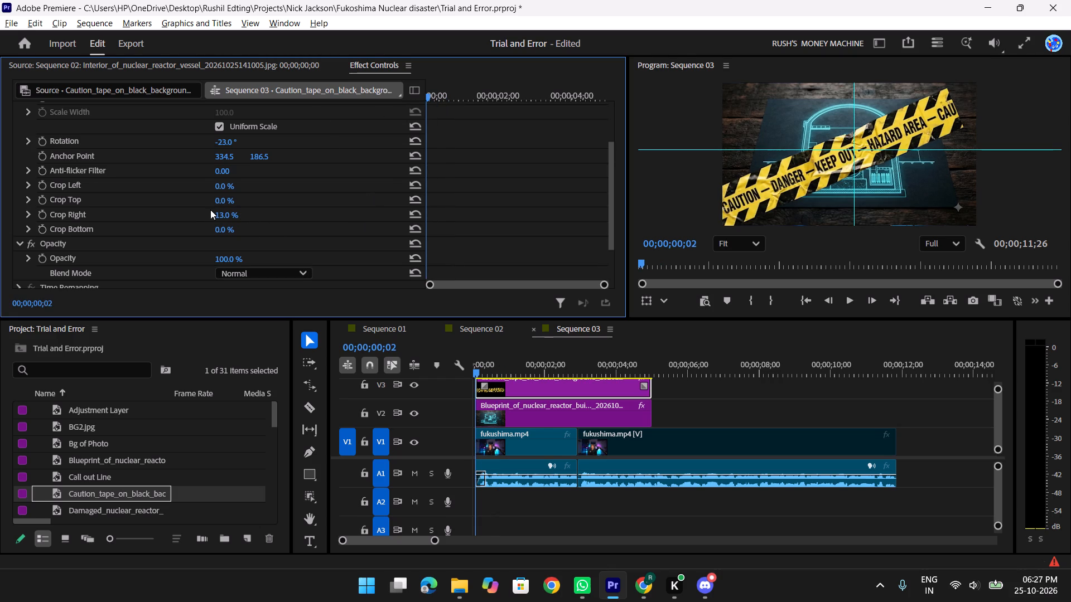
left_click_drag(231, 211, 308, 205)
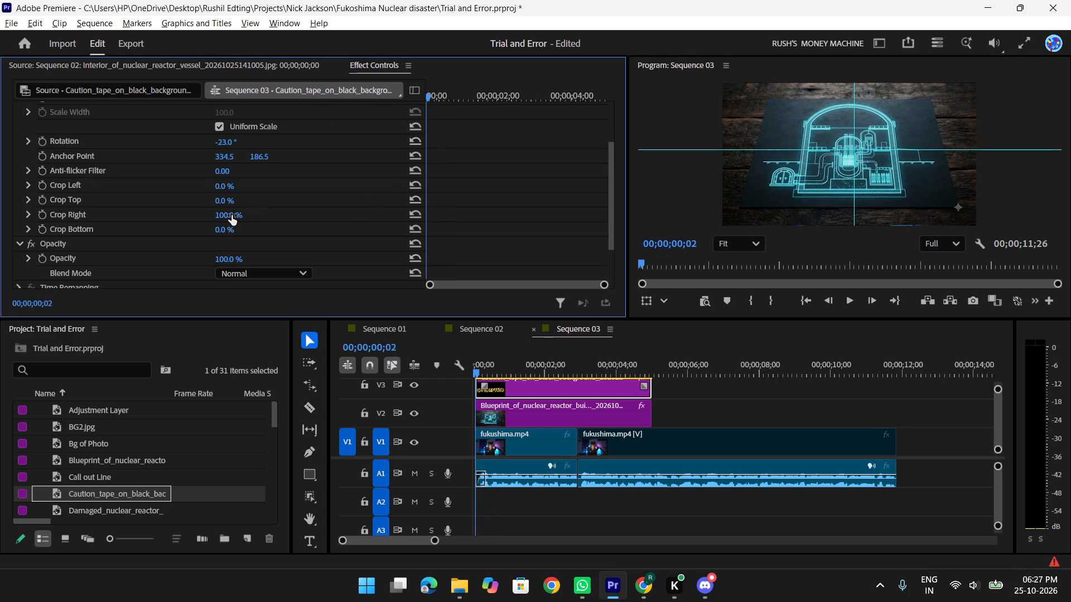
left_click(39, 216)
left_click_drag(431, 93, 469, 92)
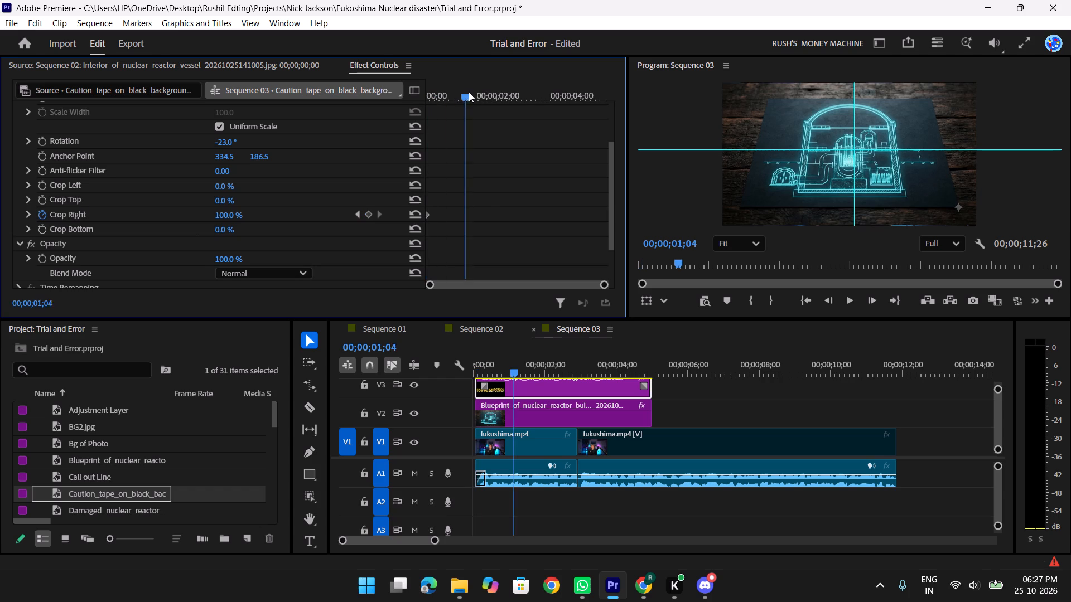
left_click_drag(469, 92, 485, 95)
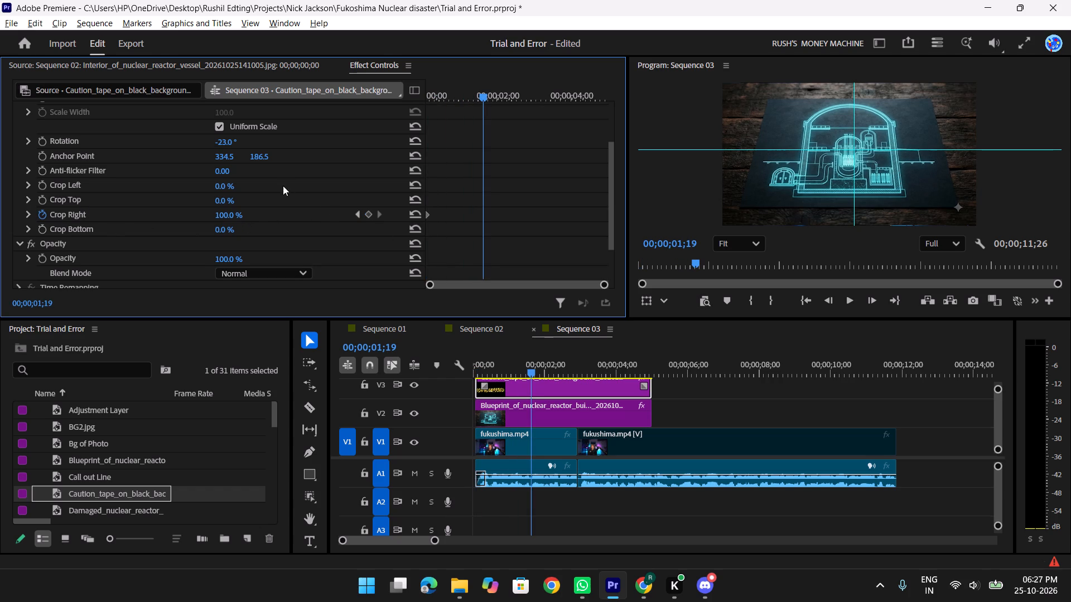
left_click_drag(227, 217, 67, 205)
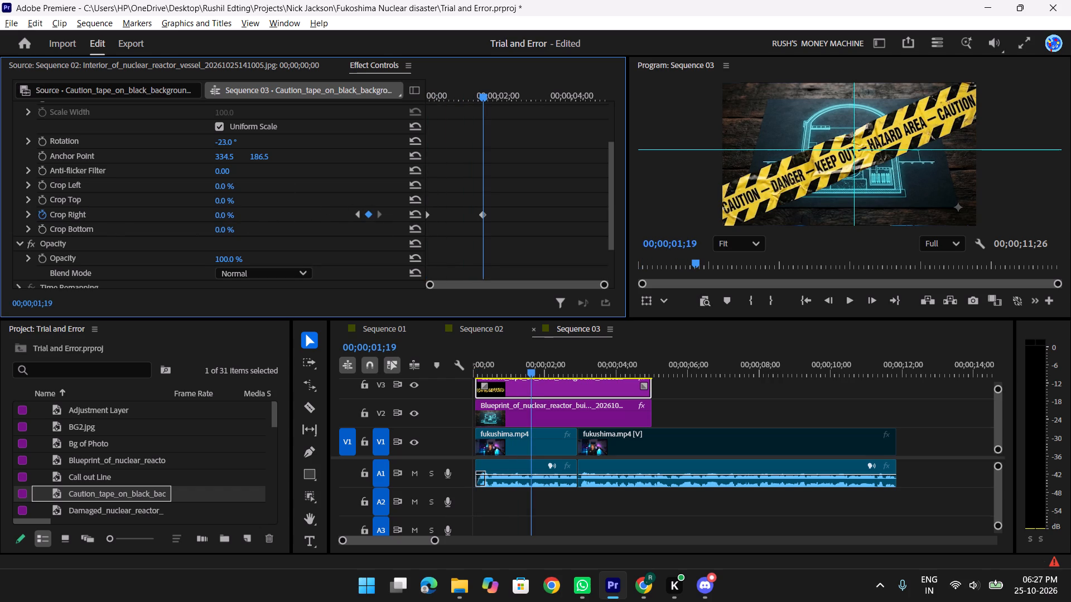
left_click_drag(67, 205, 13, 197)
Apply easing to both Crop Right keyframes of the caution tape clip and play back the reveal.
left_click_drag(515, 211, 238, 233)
type("89")
left_click_drag(469, 96, 303, 121)
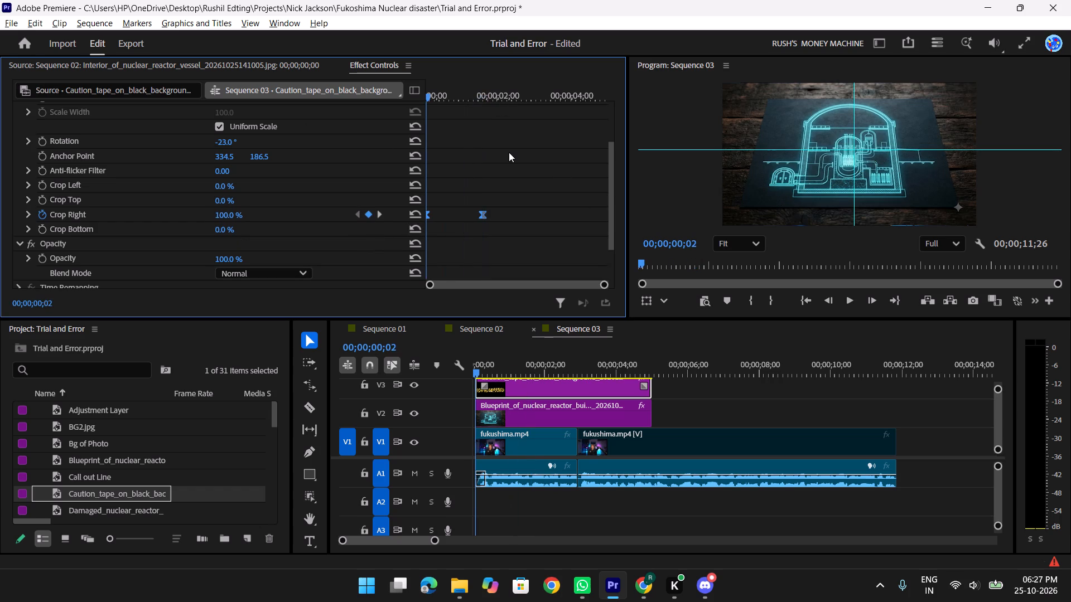
key("space")
key("space")
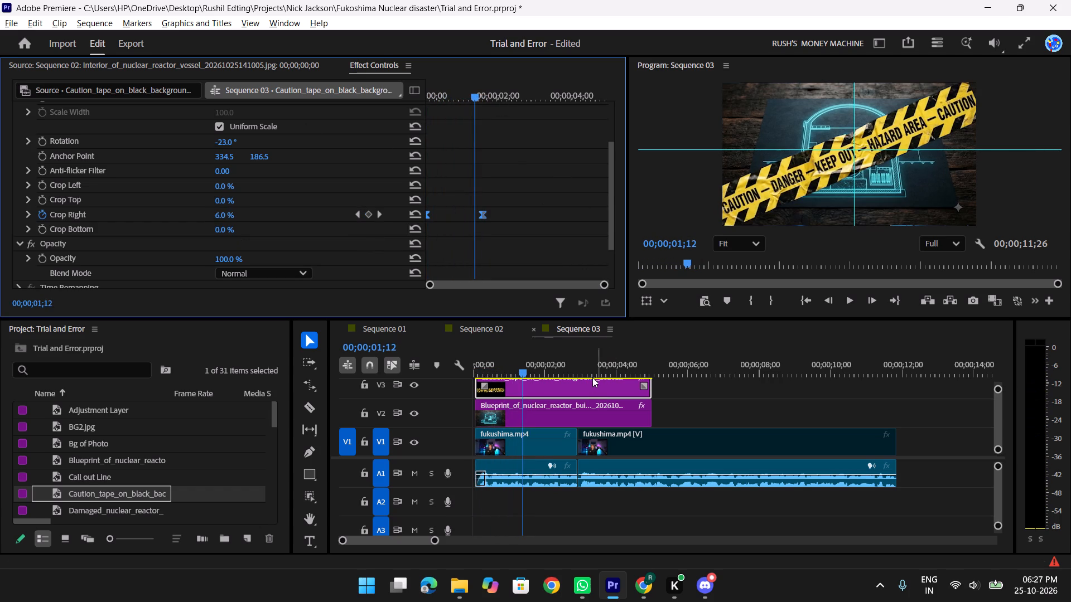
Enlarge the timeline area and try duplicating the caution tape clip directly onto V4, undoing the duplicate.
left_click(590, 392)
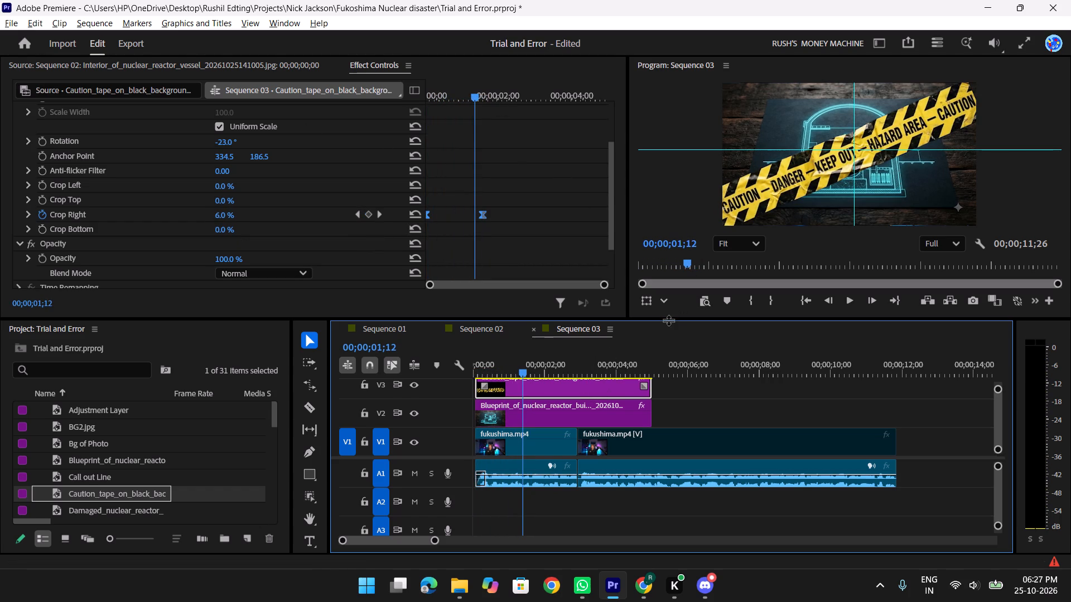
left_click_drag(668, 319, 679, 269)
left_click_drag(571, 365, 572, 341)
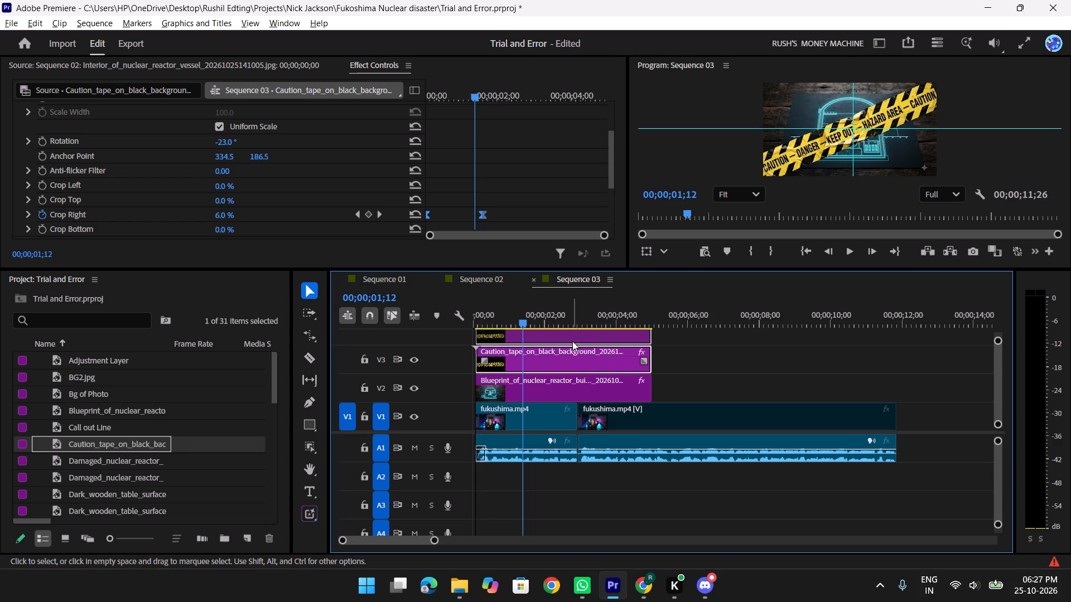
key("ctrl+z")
Copy the V3 caution tape clip, place the copy on V4 at the start of Sequence 03, and preview it.
left_click(565, 363)
key("ctrl+c")
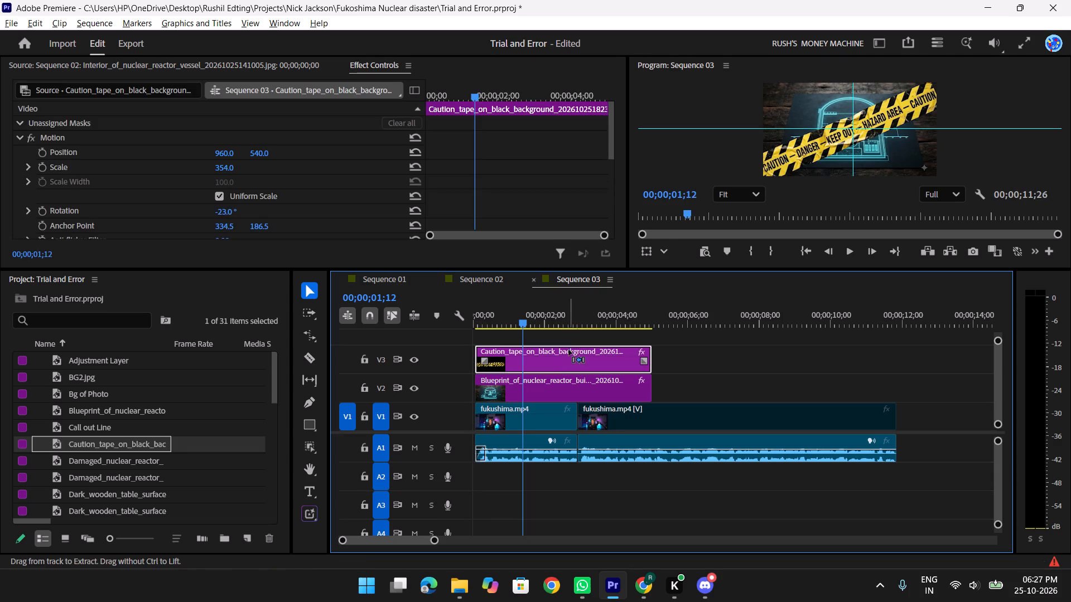
left_click(570, 338)
key("ctrl+v")
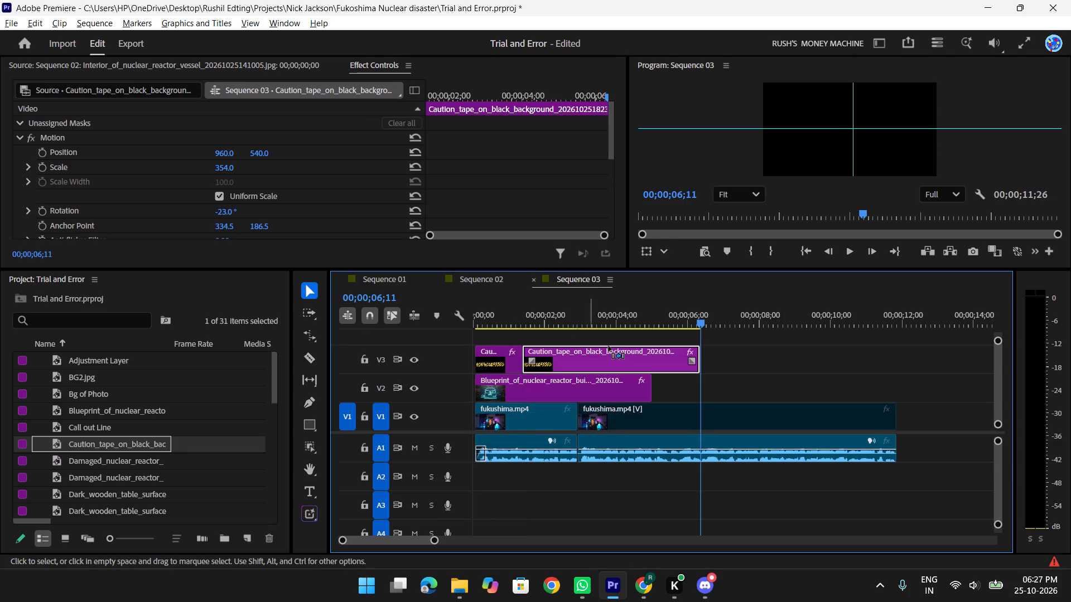
key("ctrl+z")
left_click(580, 330)
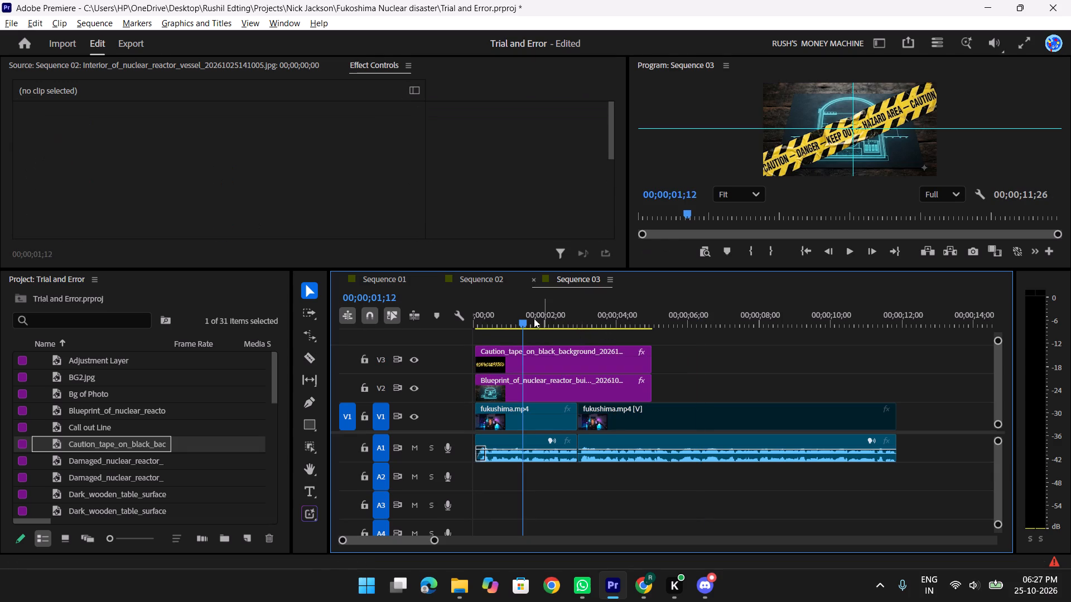
left_click_drag(523, 320, 776, 318)
key("ctrl+v")
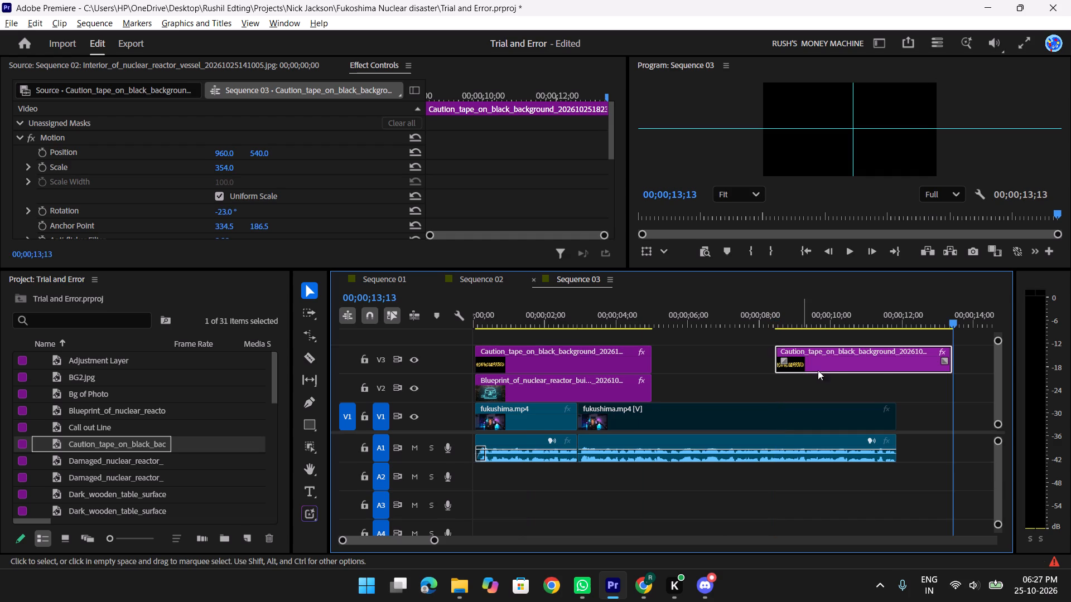
left_click_drag(834, 361, 513, 338)
left_click_drag(567, 312, 455, 313)
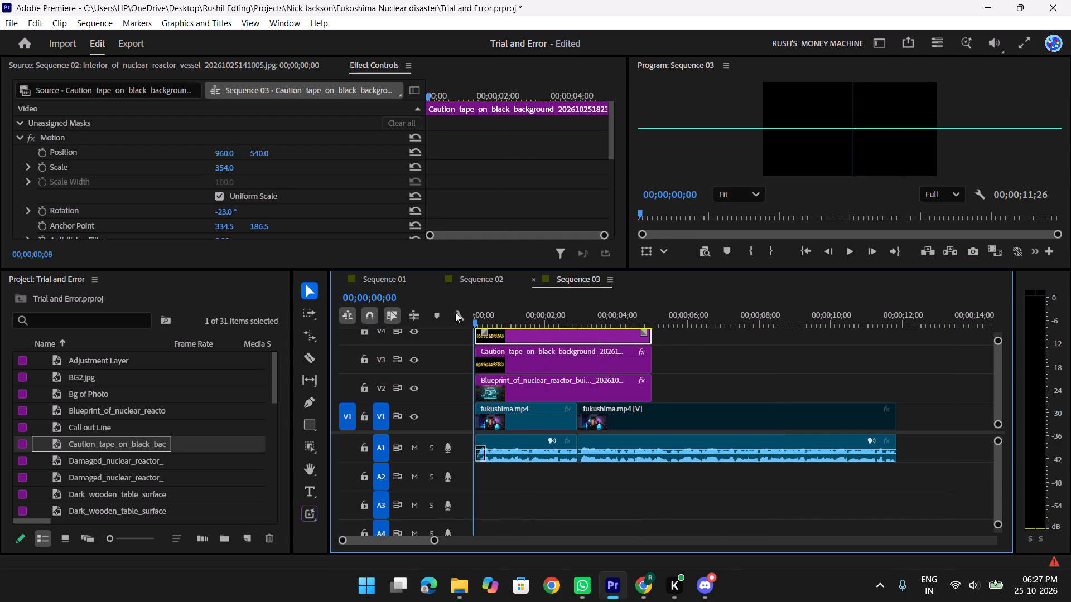
left_click_drag(455, 313, 430, 312)
key("space")
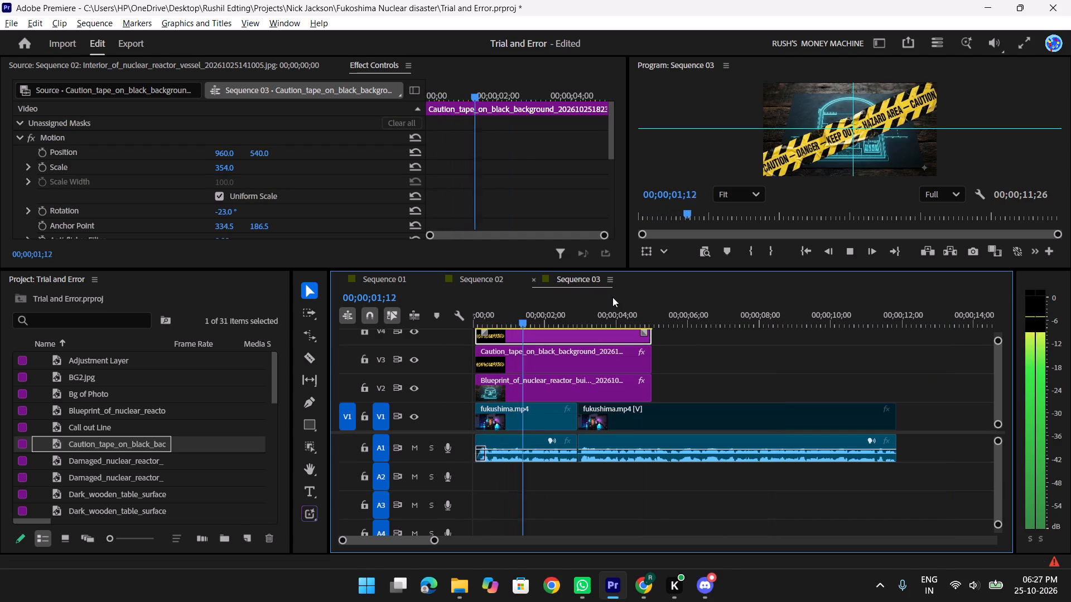
key("space")
Rotate the caution tape copy on V4 to 31° so the two tapes cross over the blueprint.
left_click(602, 334)
scroll(210, 207, "down", 3)
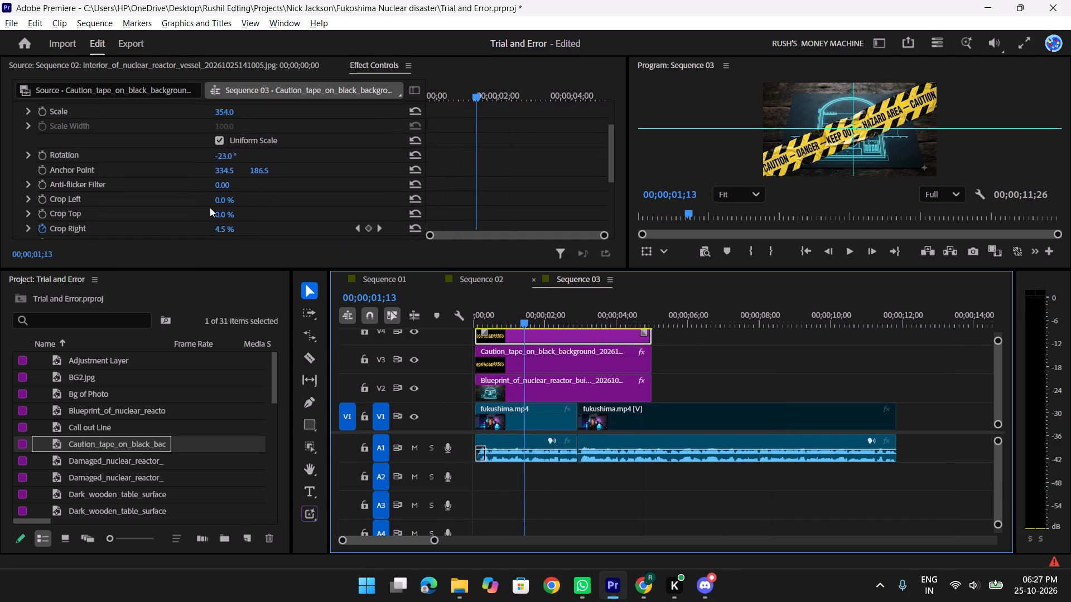
scroll(210, 207, "down", 6)
scroll(210, 207, "up", 4)
scroll(167, 207, "down", 2)
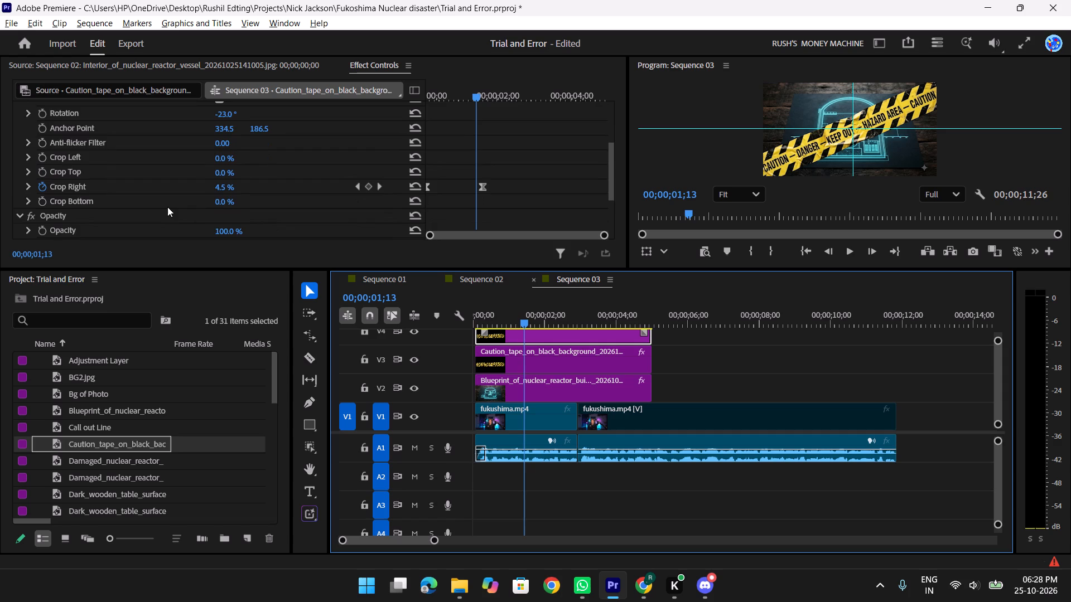
scroll(167, 207, "down", 1)
scroll(167, 207, "up", 4)
left_click_drag(228, 158, 273, 157)
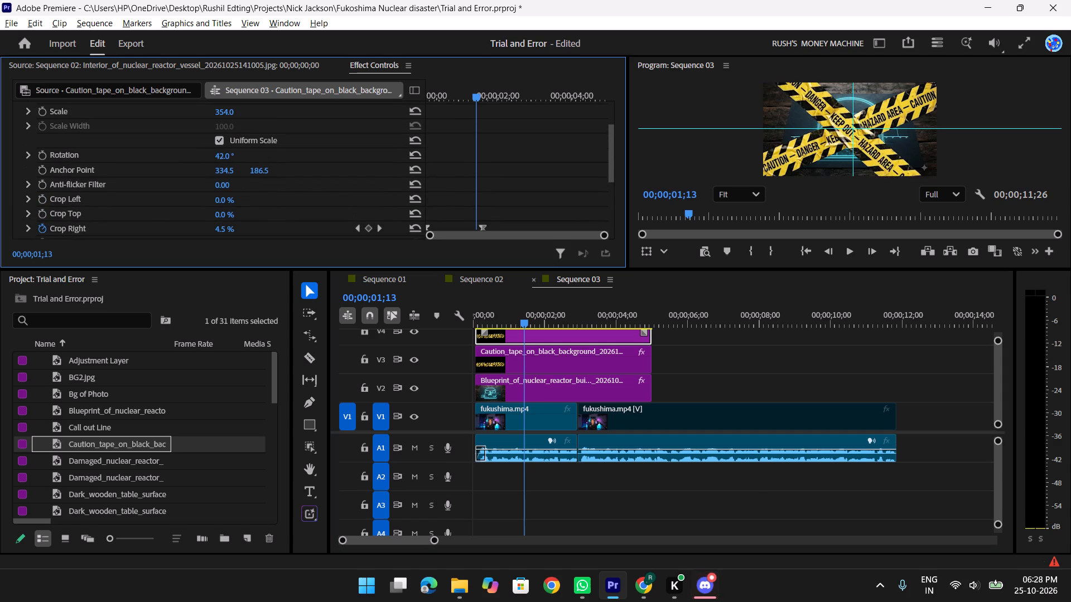
left_click_drag(273, 157, 266, 164)
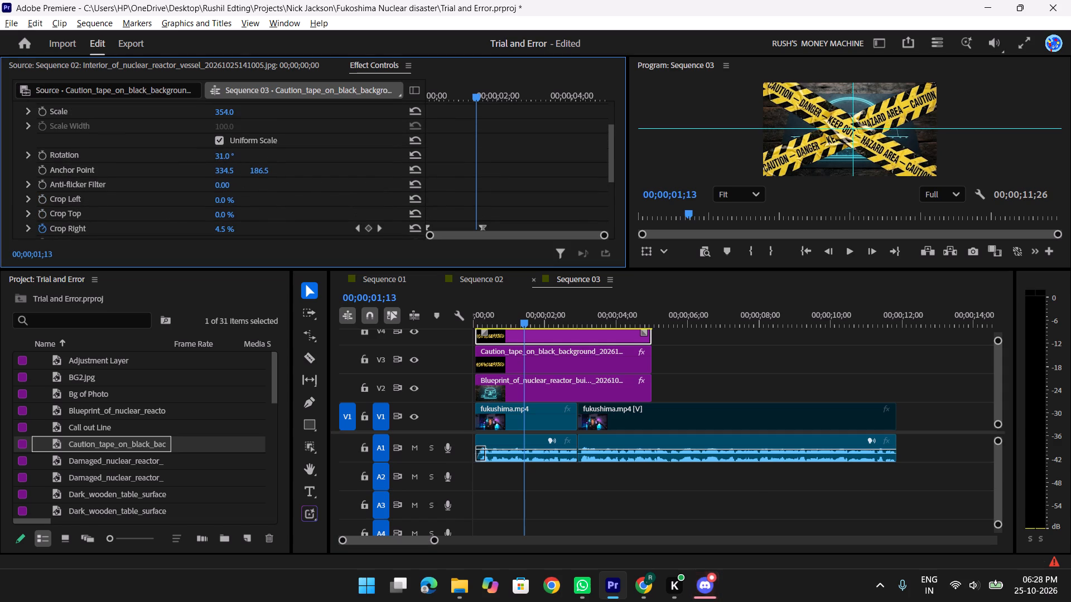
left_click_drag(266, 164, 266, 165)
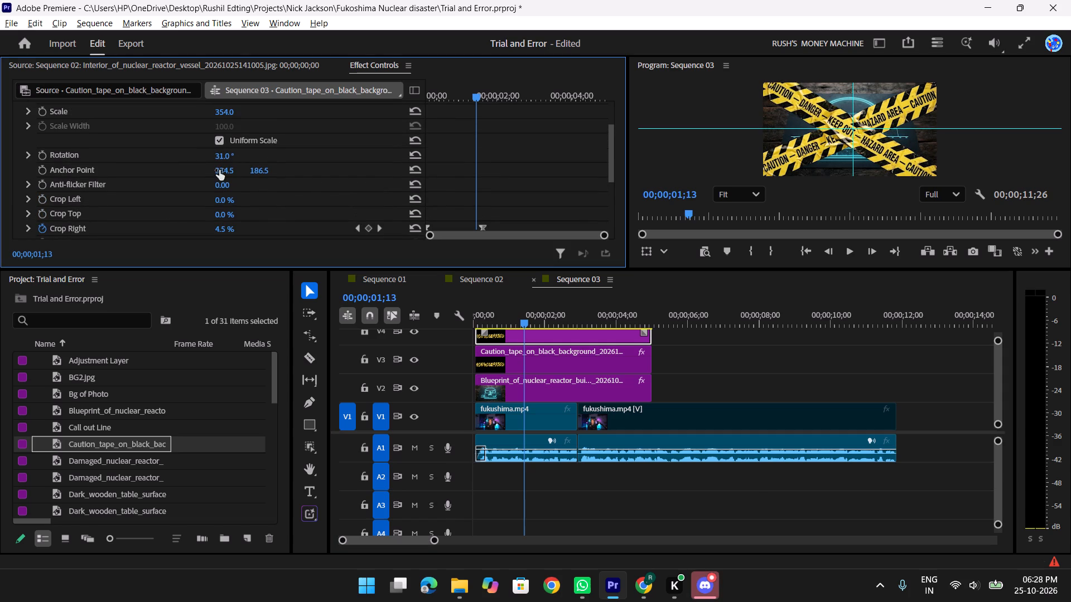
Scale the caution tape copy on V4 to 353 and play back the crossing tape reveal from the start.
scroll(226, 188, "up", 3)
left_click_drag(227, 153, 227, 163)
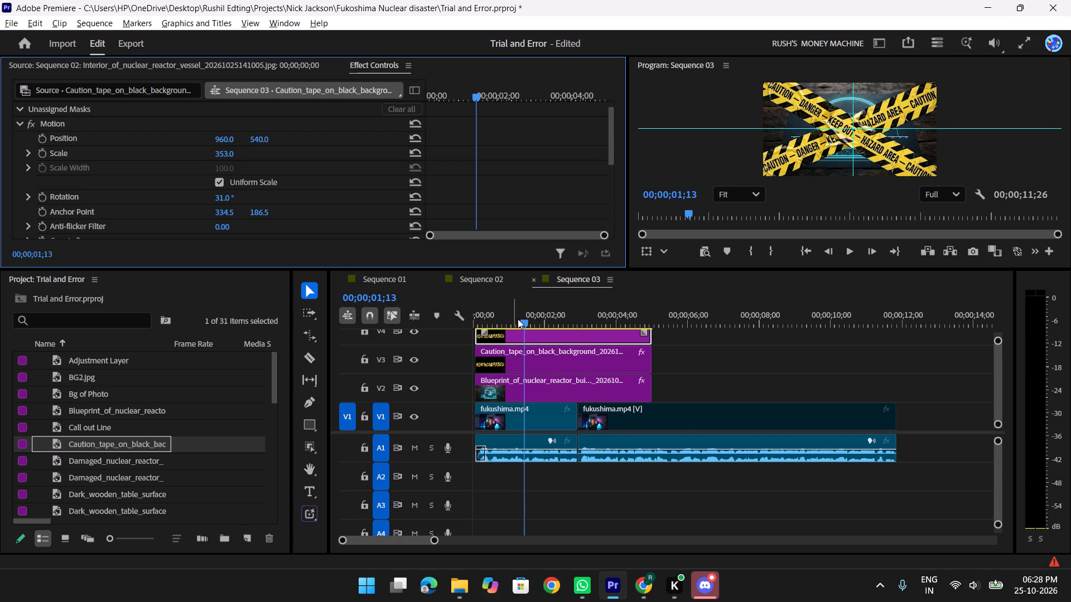
left_click_drag(519, 319, 485, 322)
key("space")
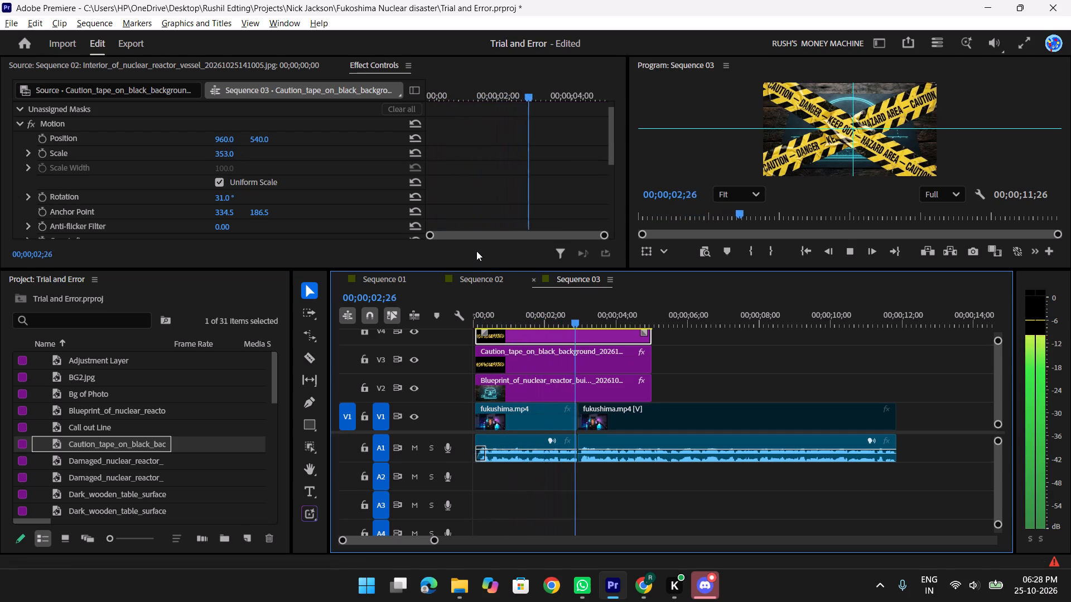
key("space")
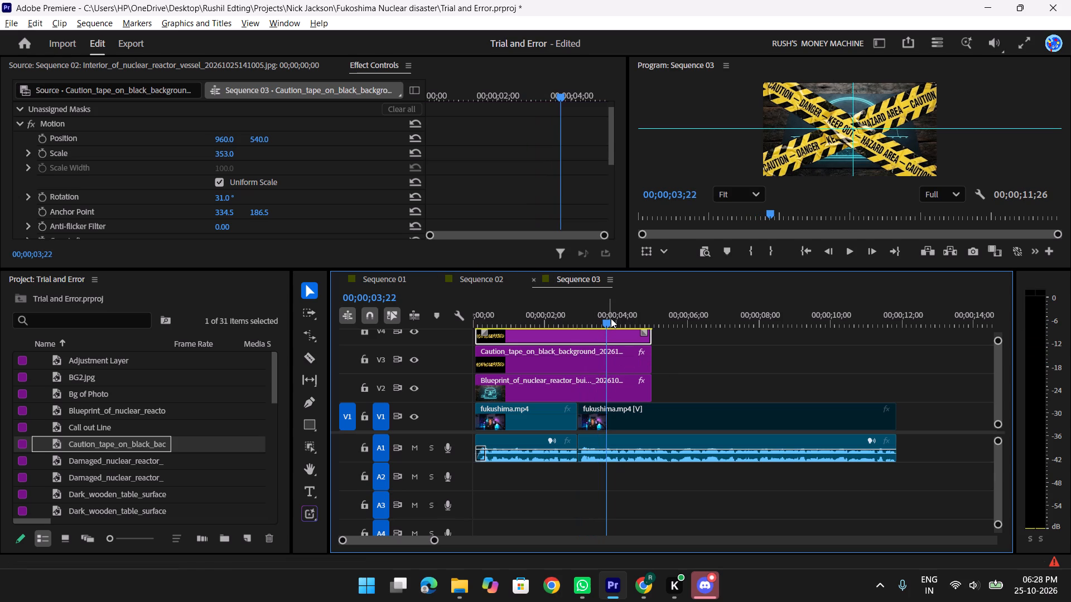
left_click_drag(611, 318, 428, 312)
key("space")
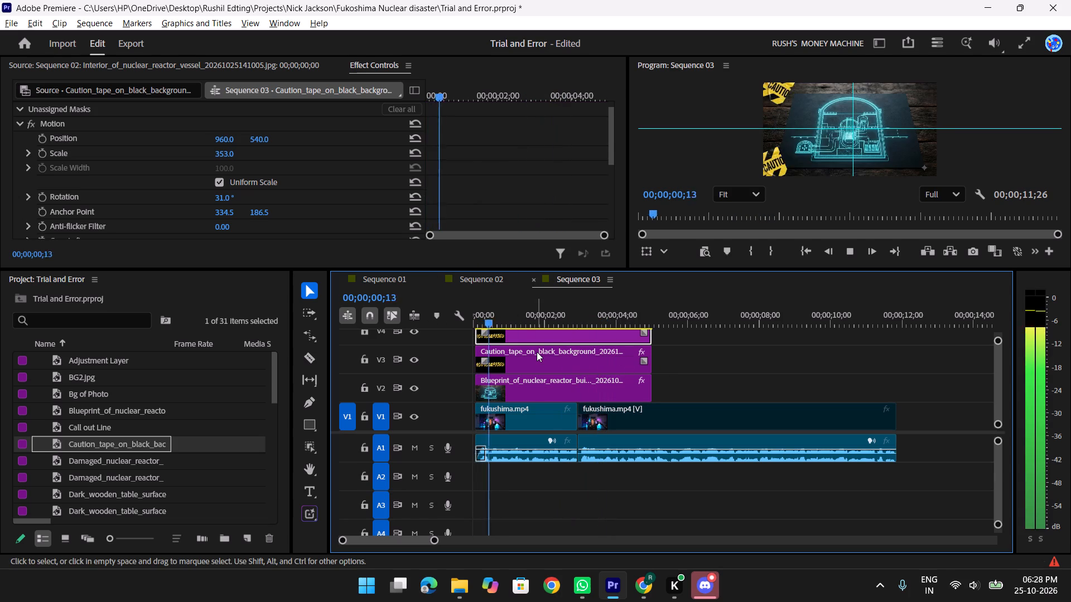
key("space")
Delay the second Crop Right keyframe of the V4 caution tape to just past 2 seconds and play back the slower reveal.
scroll(260, 195, "down", 6)
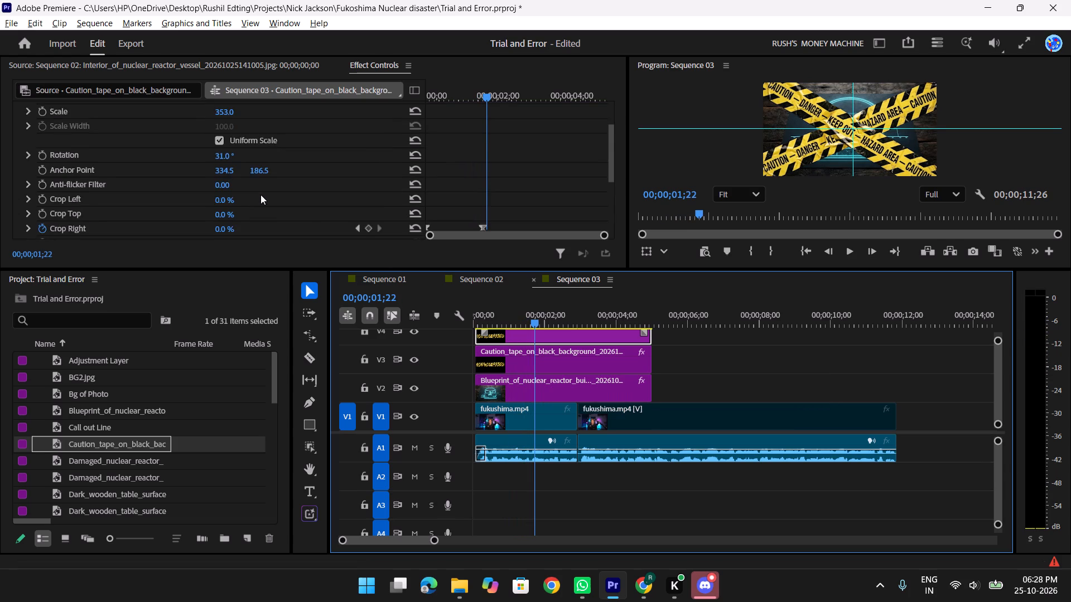
scroll(260, 195, "down", 3)
scroll(260, 195, "up", 2)
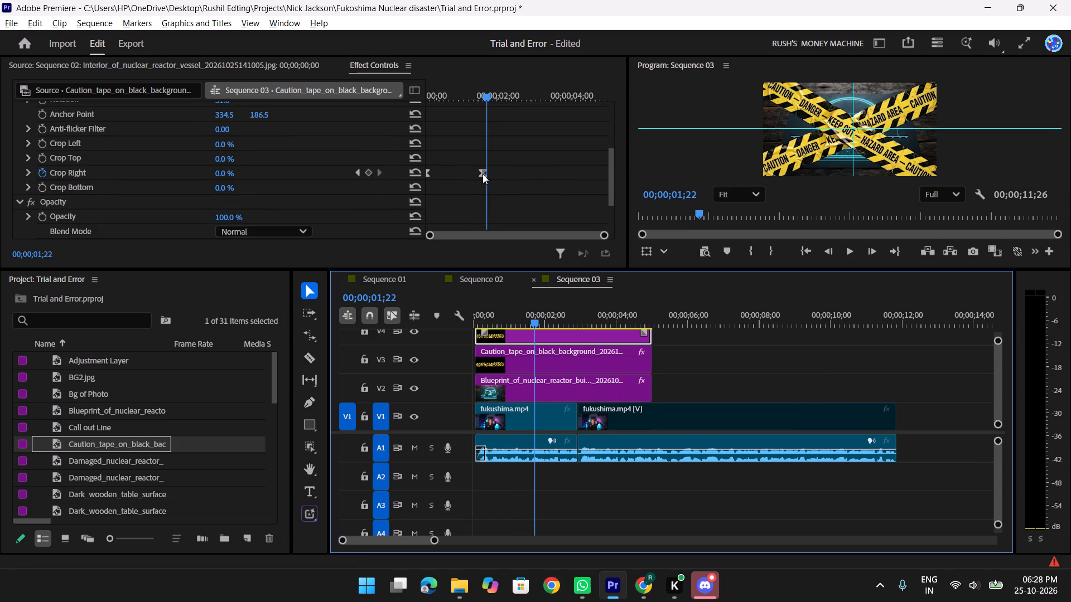
left_click_drag(483, 174, 505, 183)
left_click_drag(476, 92, 346, 106)
key("space")
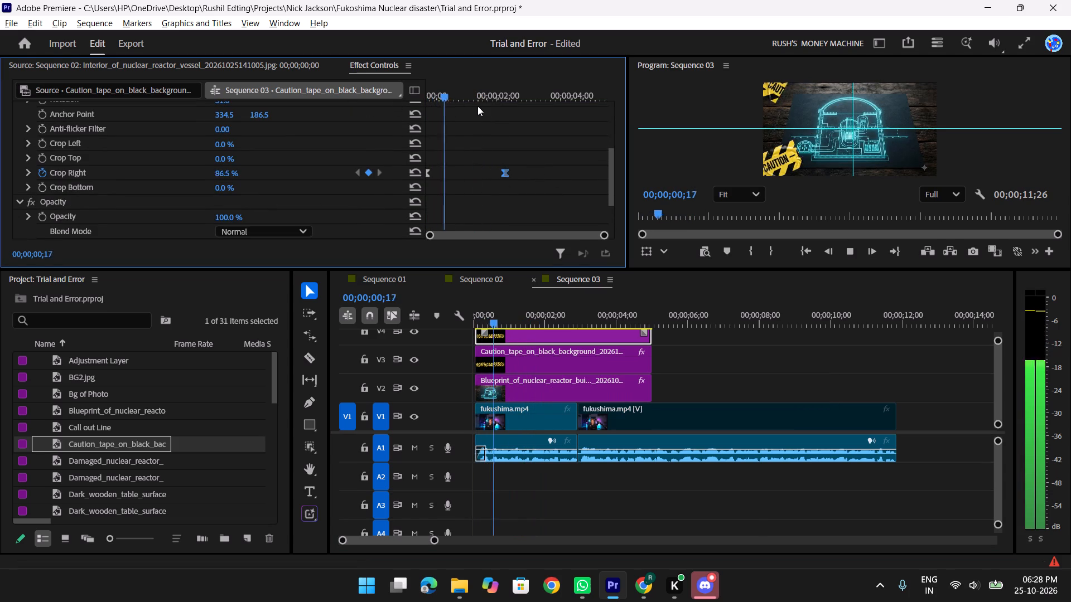
key("space")
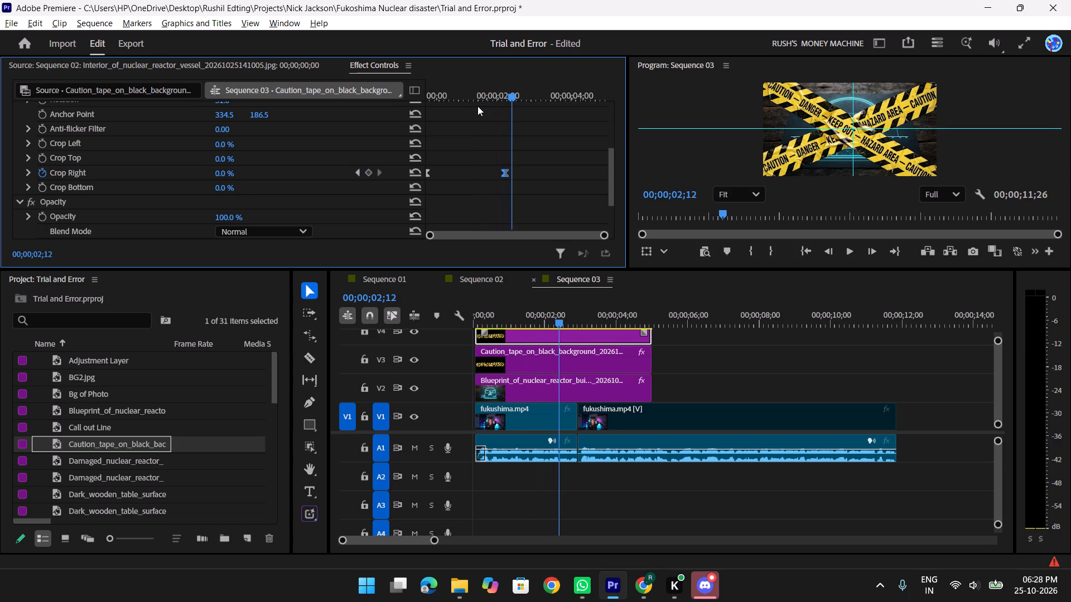
key("space")
key("space")
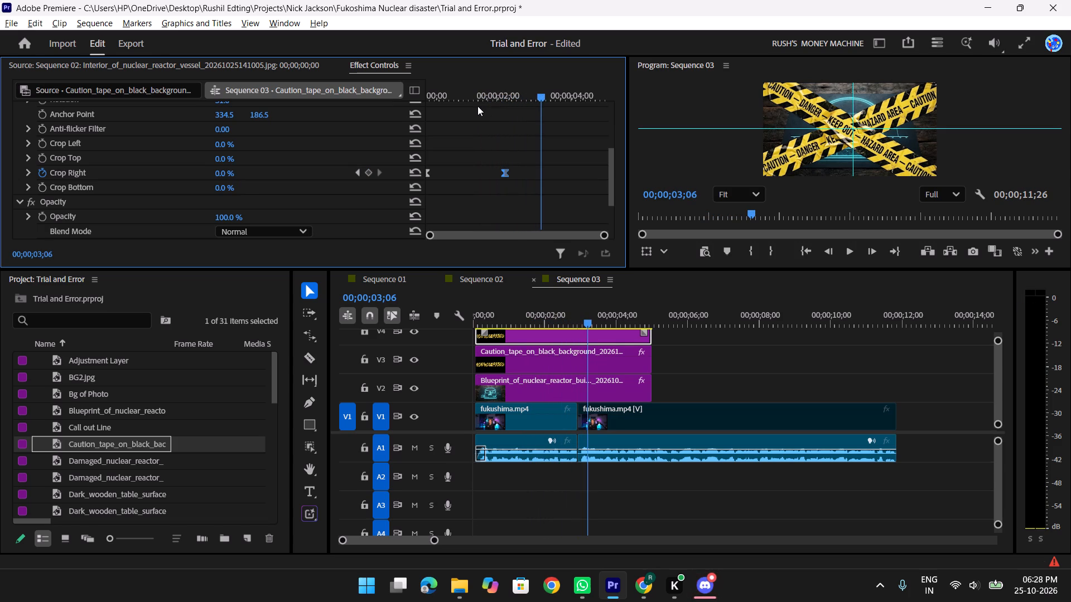
Extend the end of the V3 caution tape clip to 00;00;12;06, just past the end of the fukushima.mp4 footage.
left_click_drag(589, 318, 578, 319)
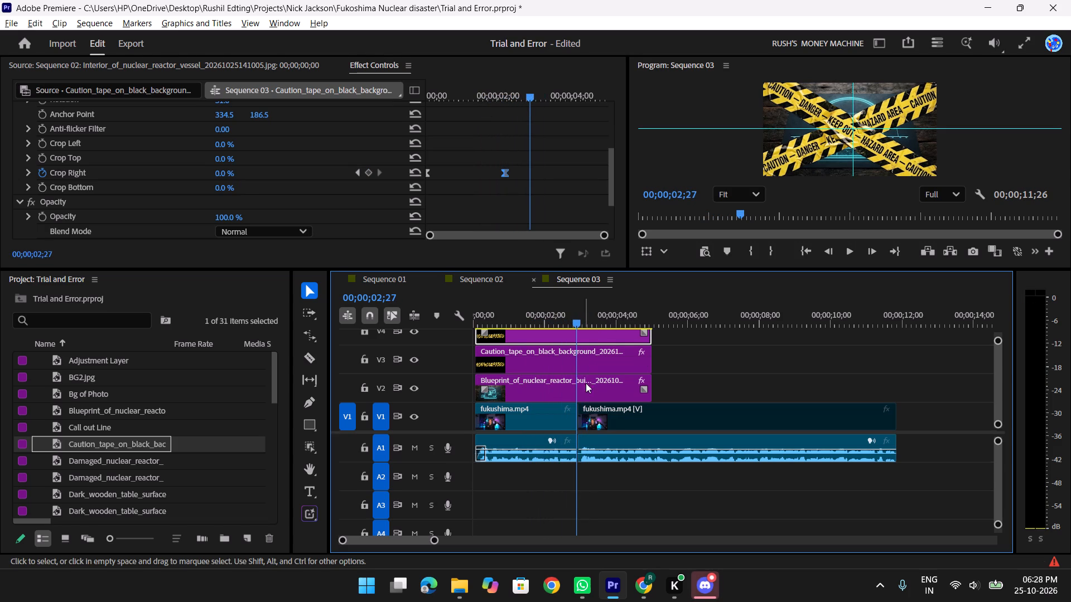
left_click_drag(650, 368, 818, 387)
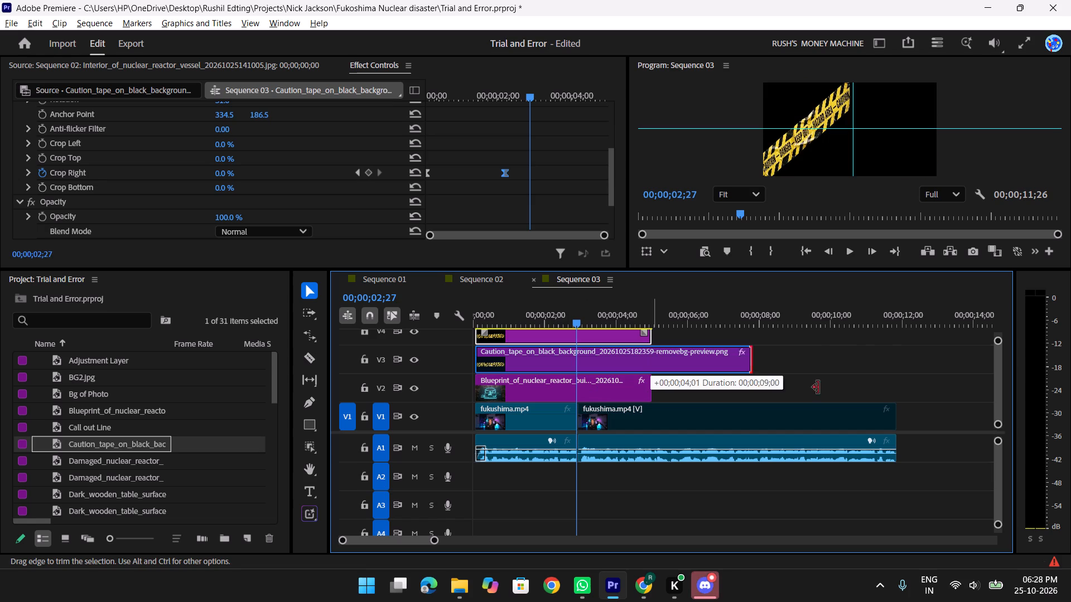
left_click_drag(818, 387, 906, 394)
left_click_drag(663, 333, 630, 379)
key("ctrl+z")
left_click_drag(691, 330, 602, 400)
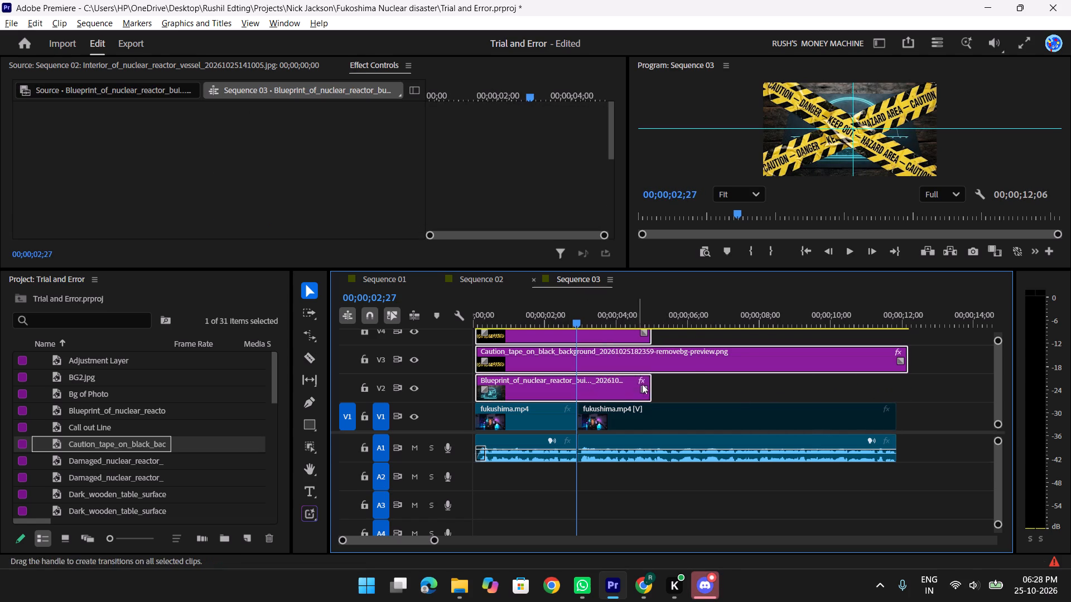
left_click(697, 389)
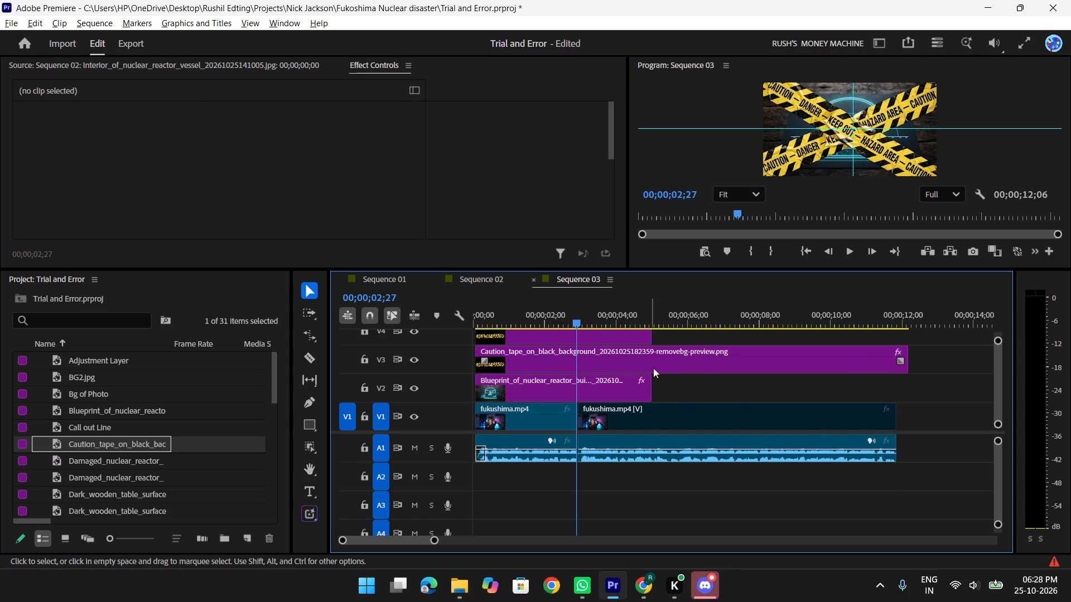
Trim the ends of the blueprint clip and both caution tape clips to the end of the fukushima.mp4 footage at 00;00;11;26.
left_click_drag(649, 389, 664, 390)
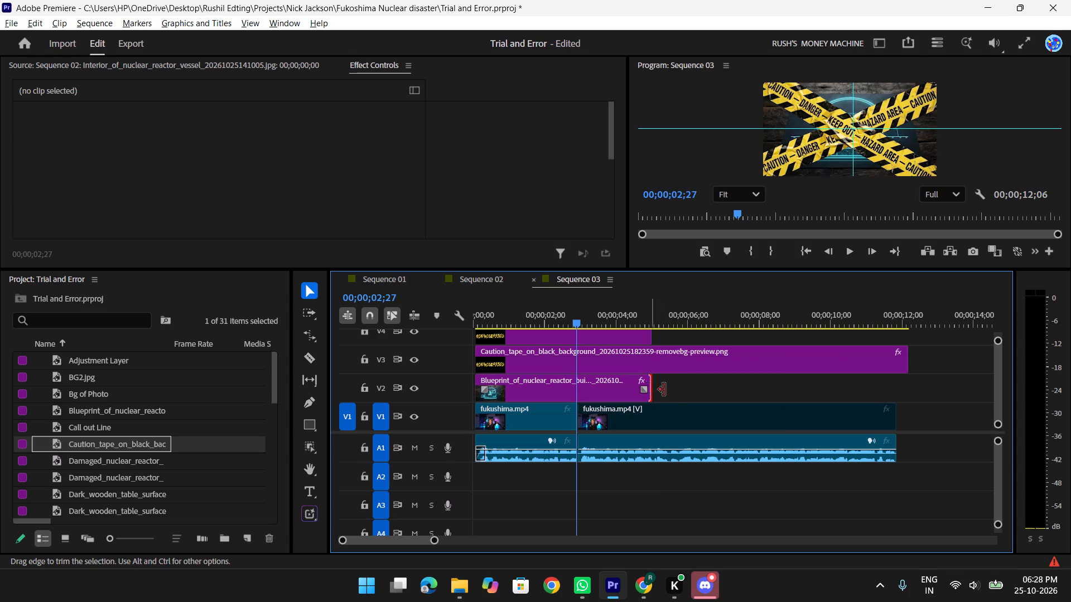
left_click_drag(664, 390, 889, 426)
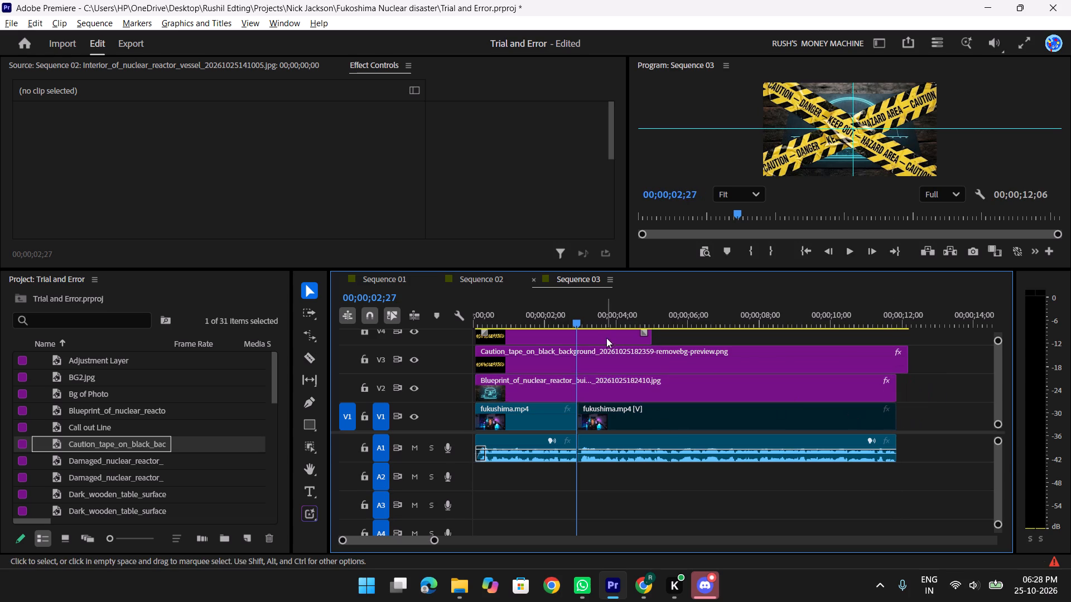
left_click_drag(649, 338, 890, 376)
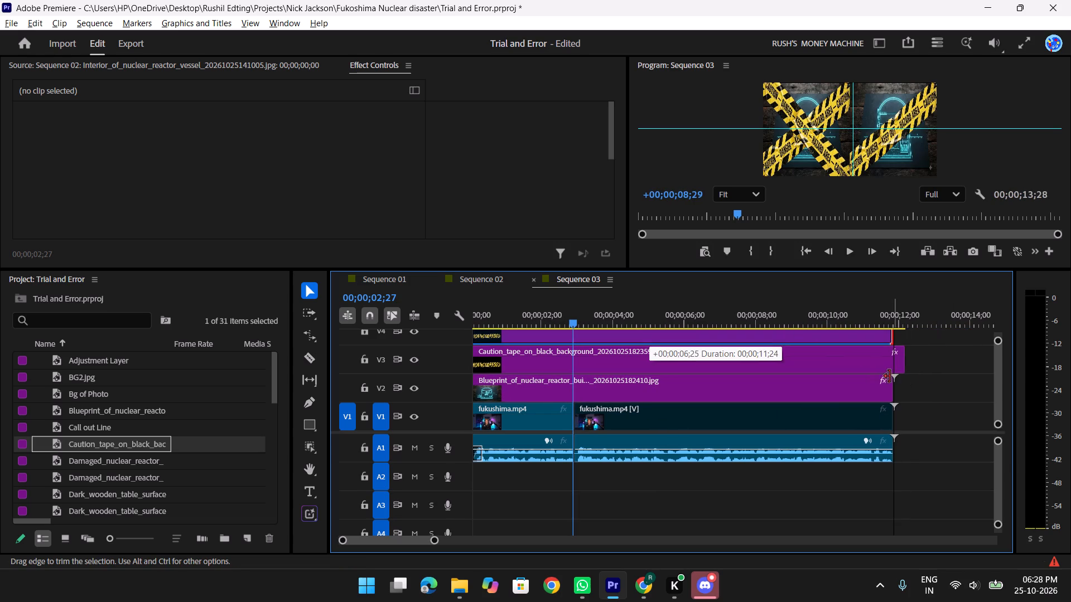
left_click_drag(890, 376, 886, 376)
left_click_drag(898, 366, 886, 370)
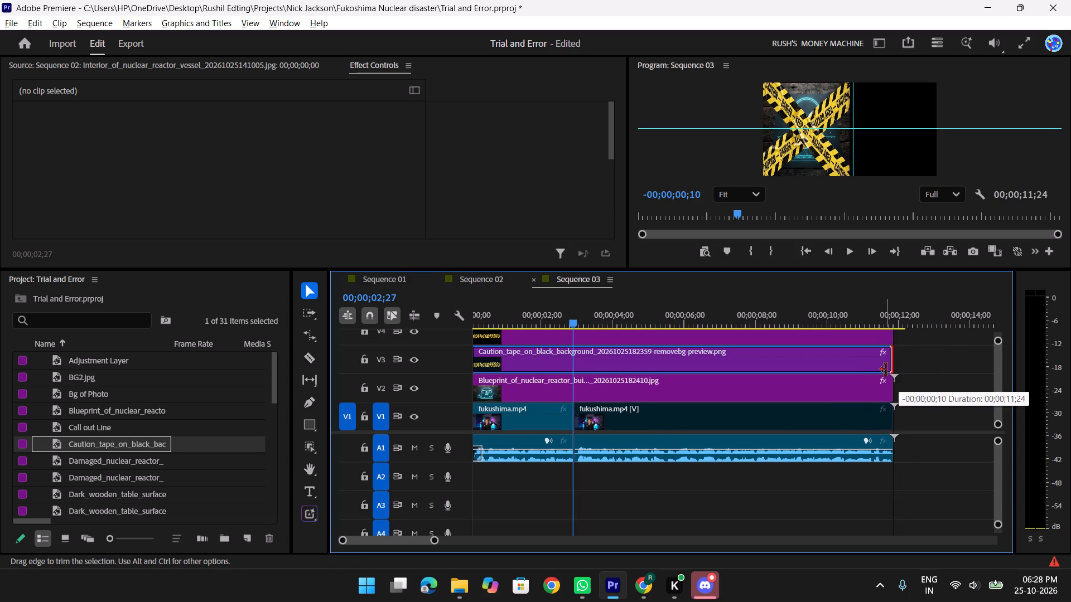
left_click_drag(886, 370, 886, 370)
Play back the opening of Sequence 03 from the start to check the timing of the crossing tape reveal.
left_click_drag(570, 319, 446, 318)
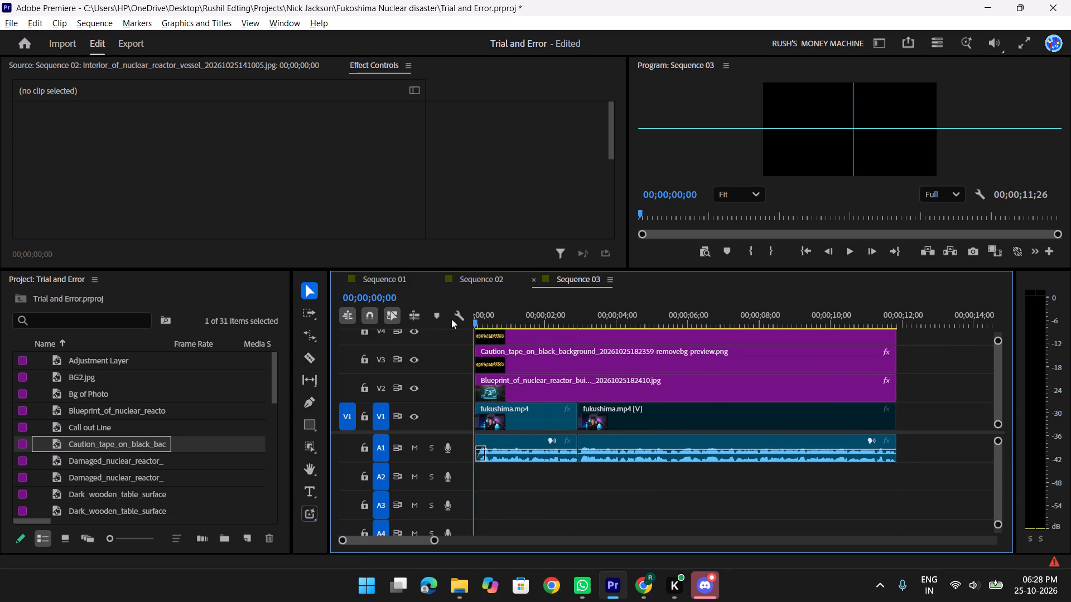
key("space")
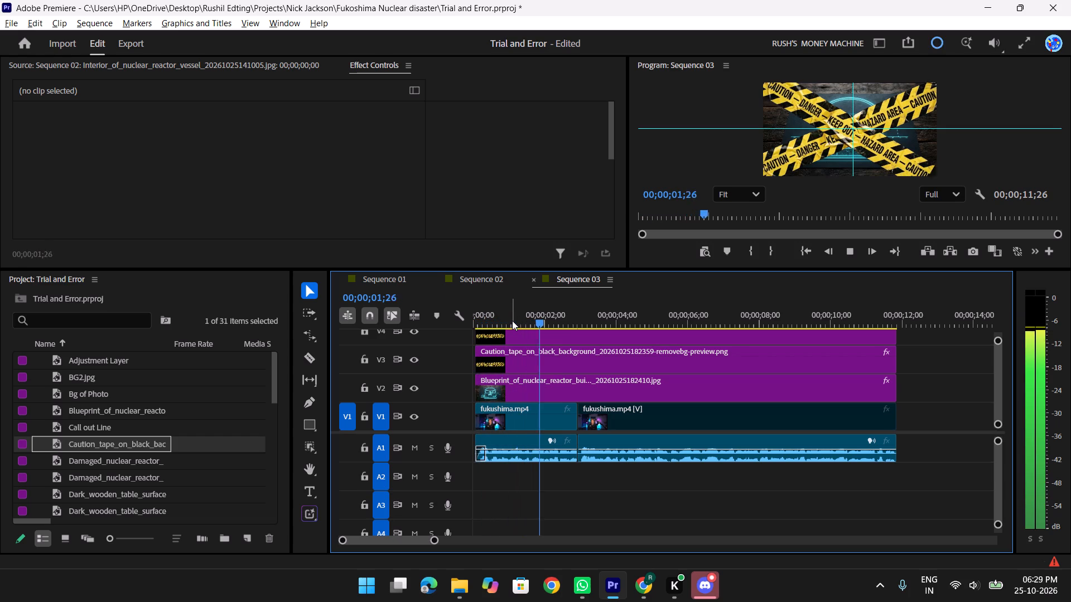
key("space")
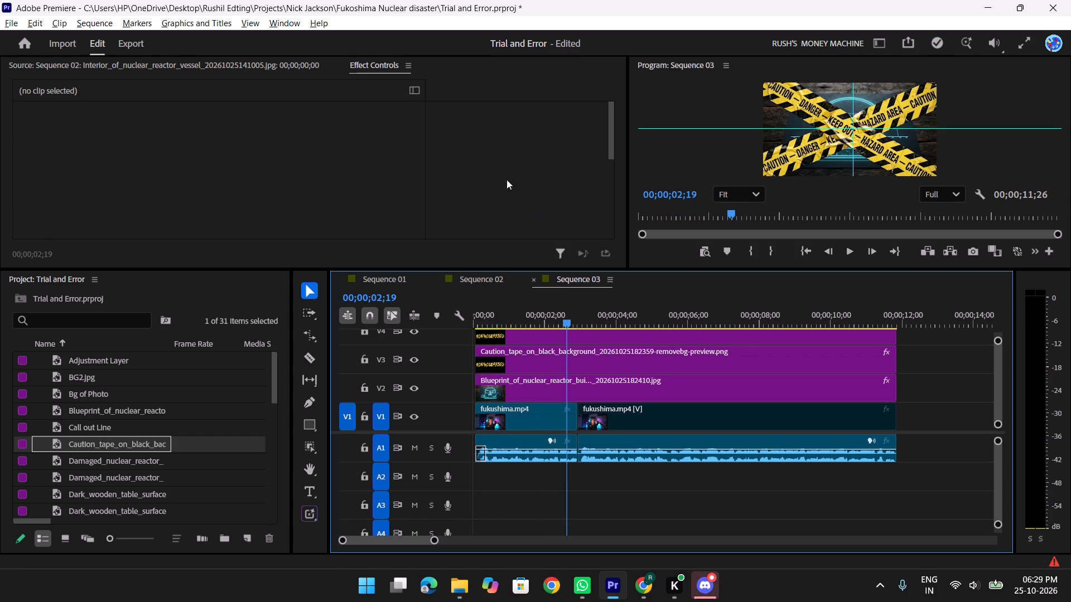
scroll(500, 176, "down", 7)
left_click_drag(557, 320, 372, 322)
key("space")
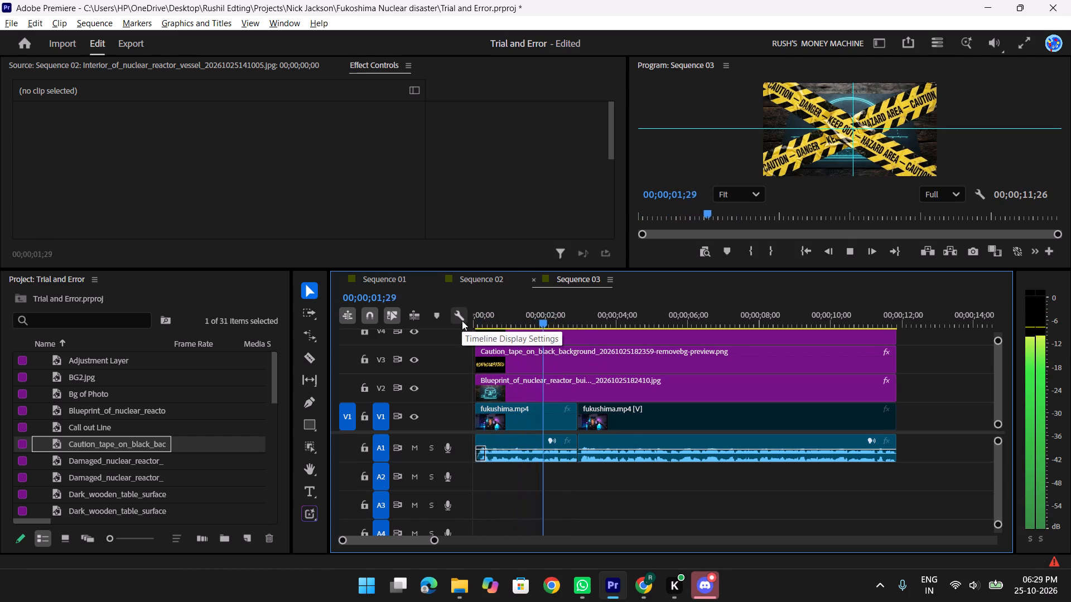
key("space")
key("space")
key("space")
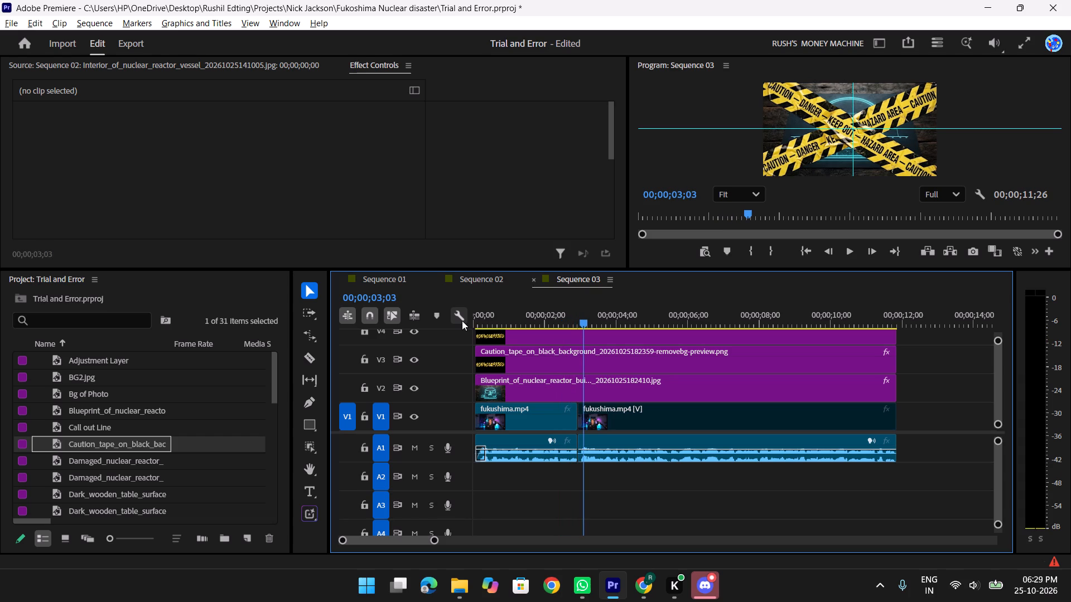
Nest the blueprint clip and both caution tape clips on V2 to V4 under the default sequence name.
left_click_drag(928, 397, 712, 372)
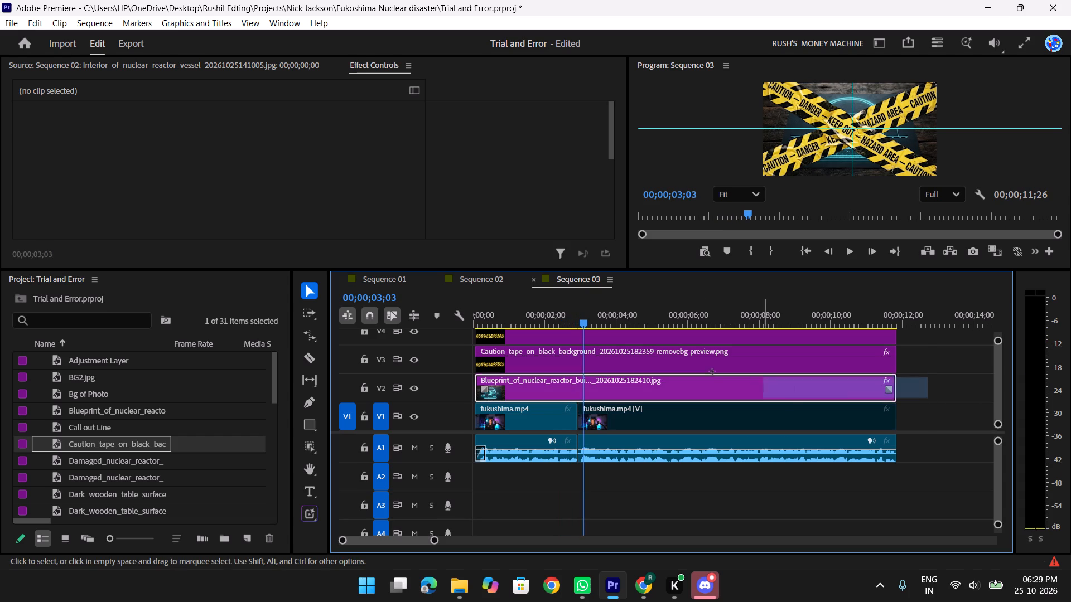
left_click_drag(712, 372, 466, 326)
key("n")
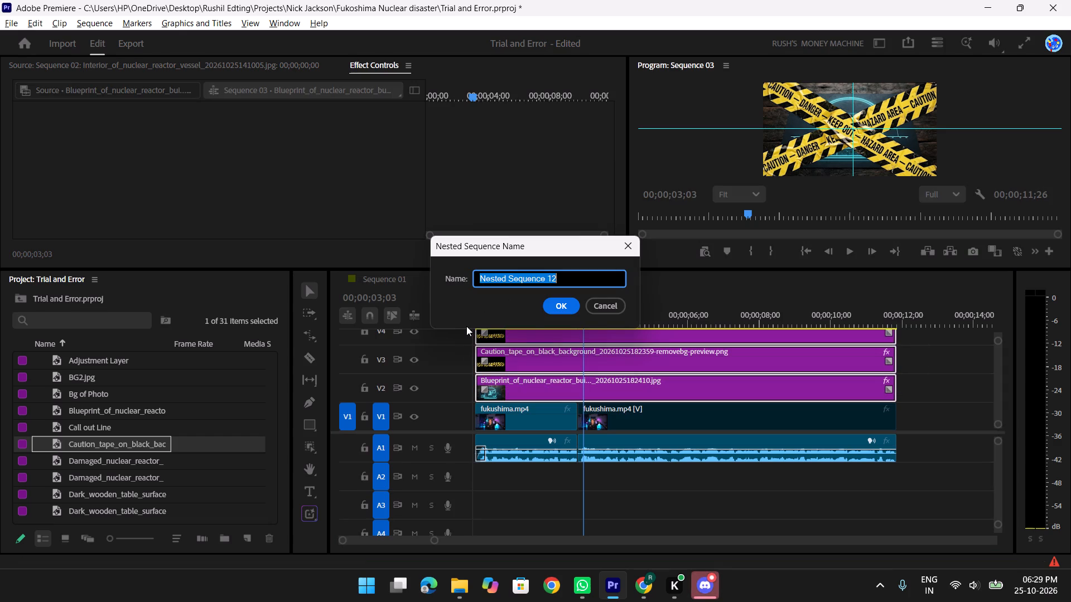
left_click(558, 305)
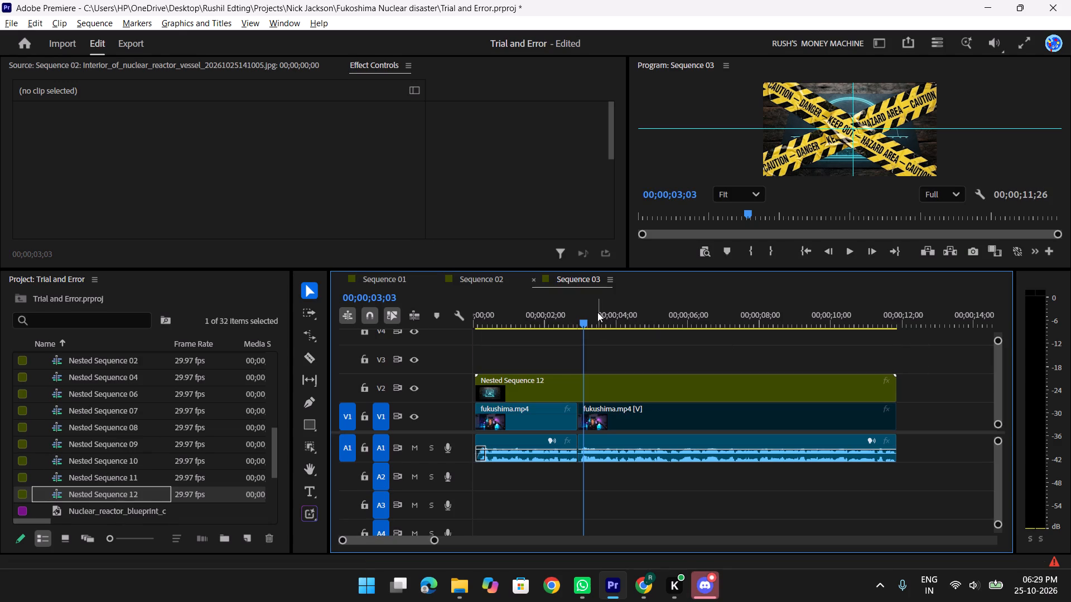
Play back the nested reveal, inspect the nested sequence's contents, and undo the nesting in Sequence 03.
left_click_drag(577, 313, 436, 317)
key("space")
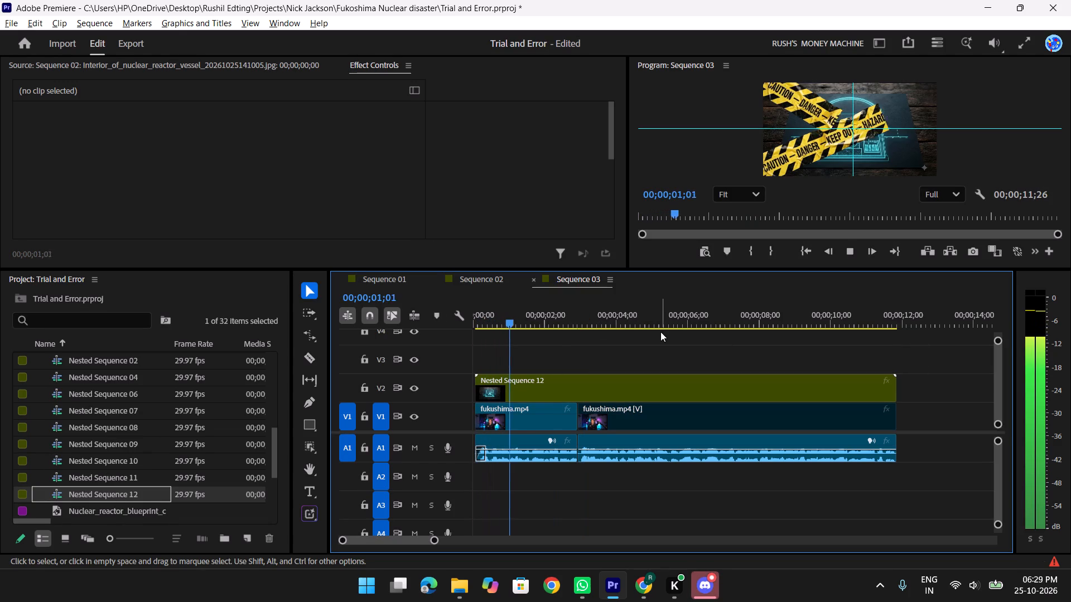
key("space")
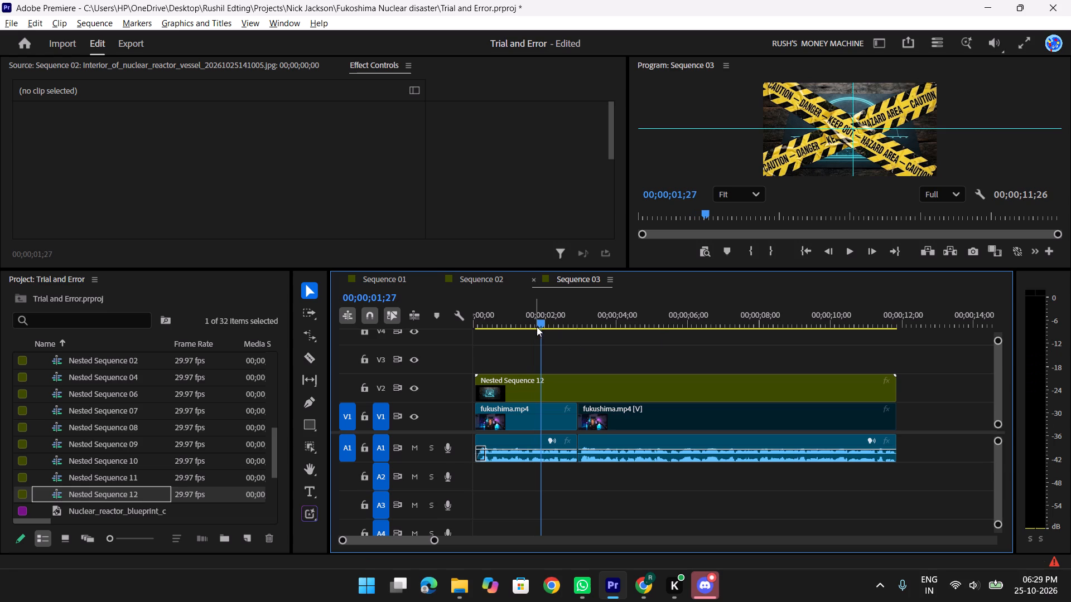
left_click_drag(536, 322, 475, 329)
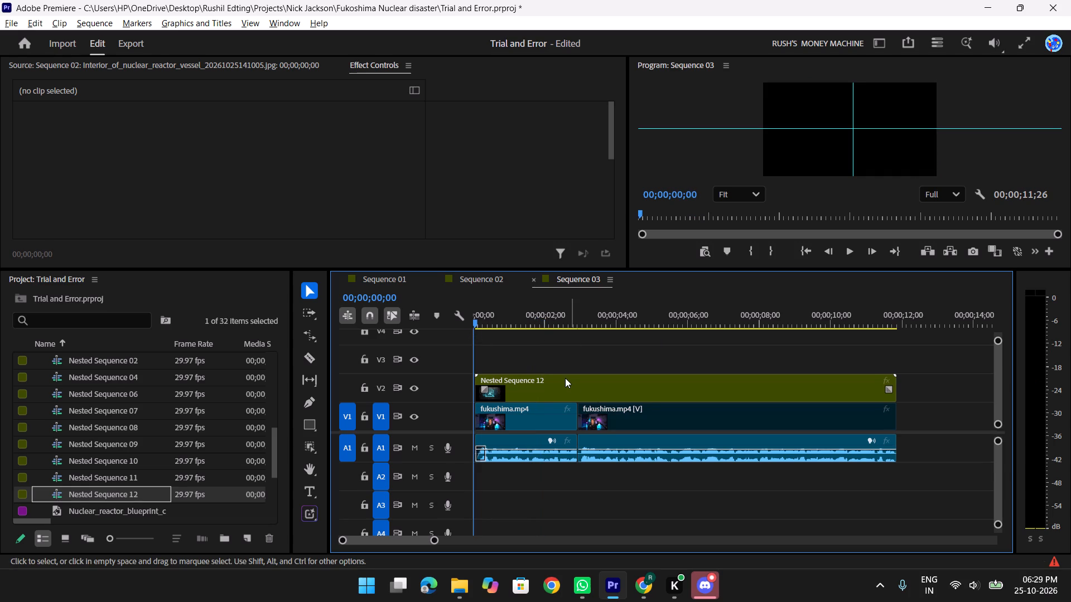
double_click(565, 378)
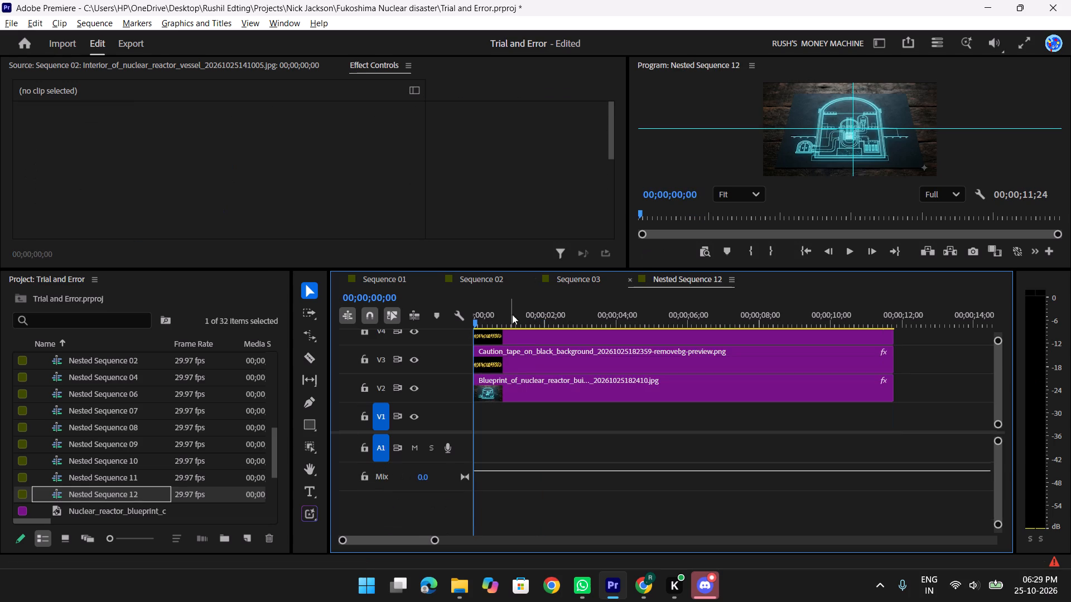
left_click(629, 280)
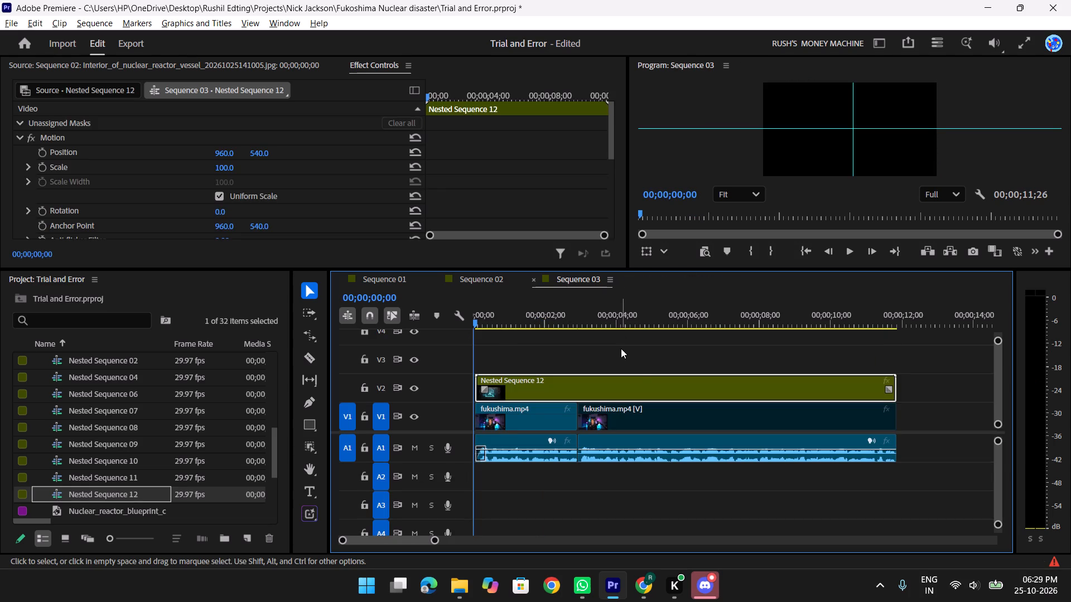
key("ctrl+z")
Delay the second Crop Right keyframe of the V3 caution tape to 00;00;02;07, matching the V4 tape's end keyframe.
left_click_drag(477, 321, 535, 320)
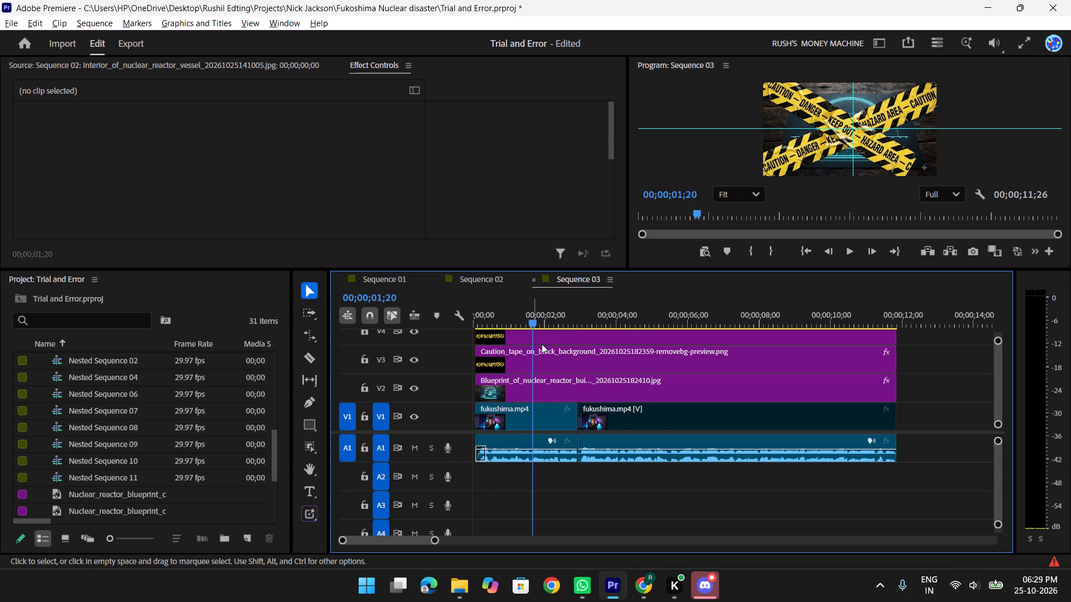
left_click(563, 359)
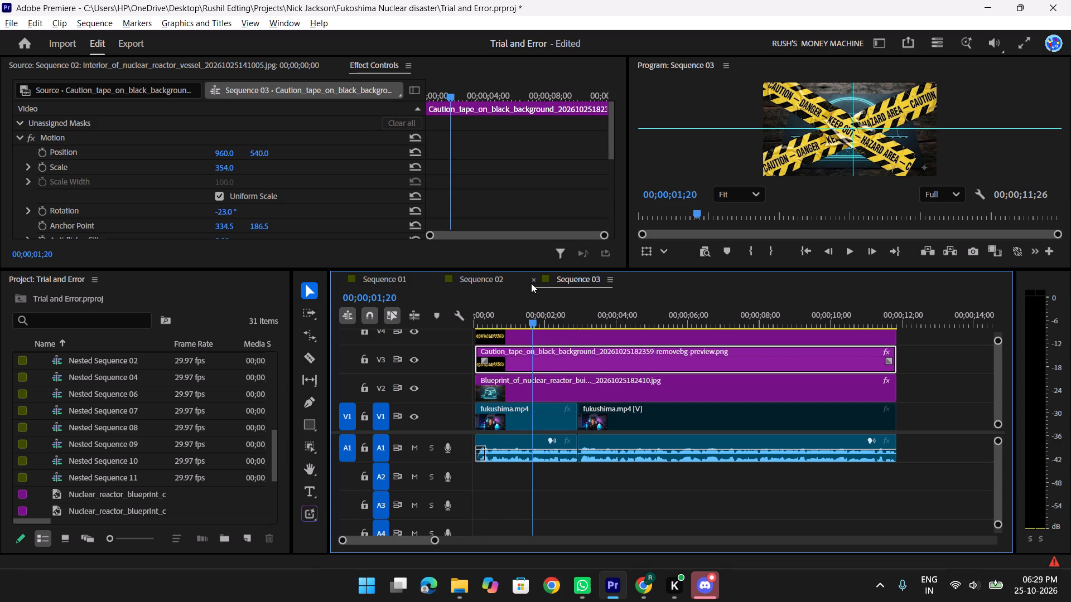
left_click(547, 332)
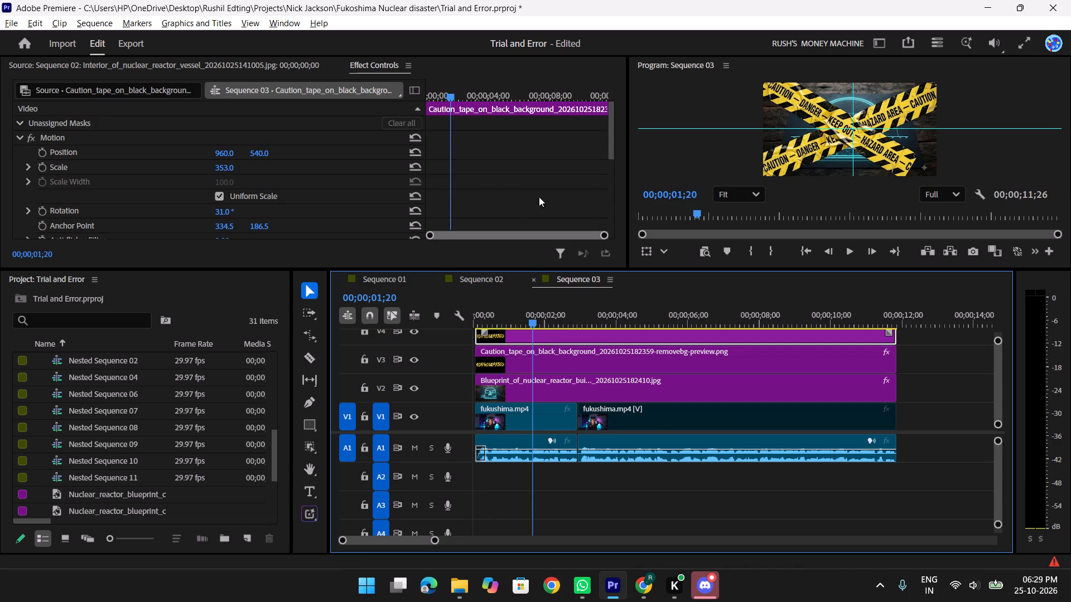
scroll(524, 152, "down", 10)
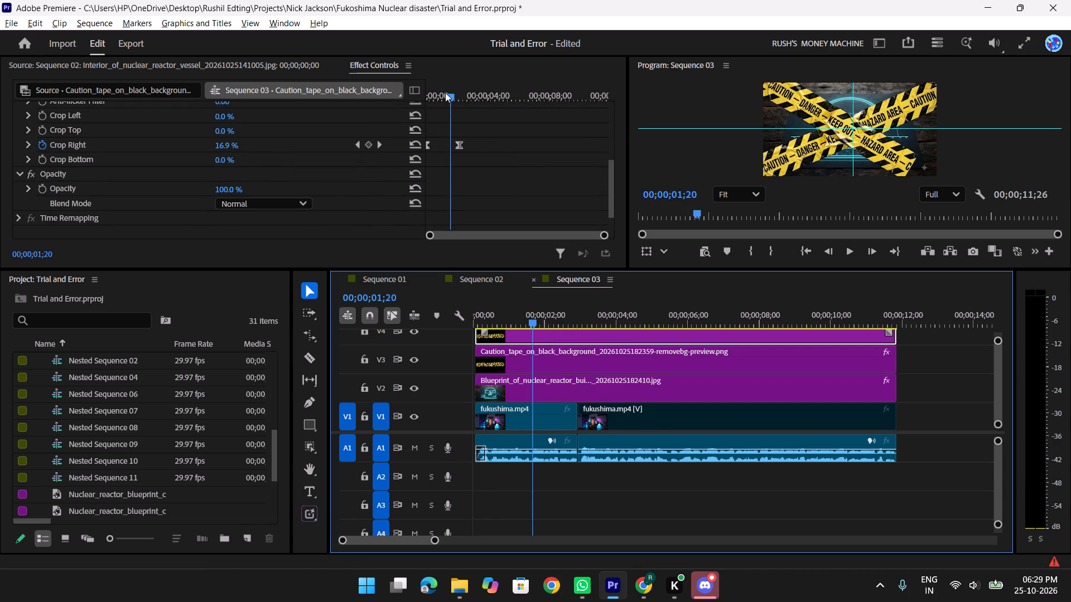
left_click_drag(446, 93, 462, 94)
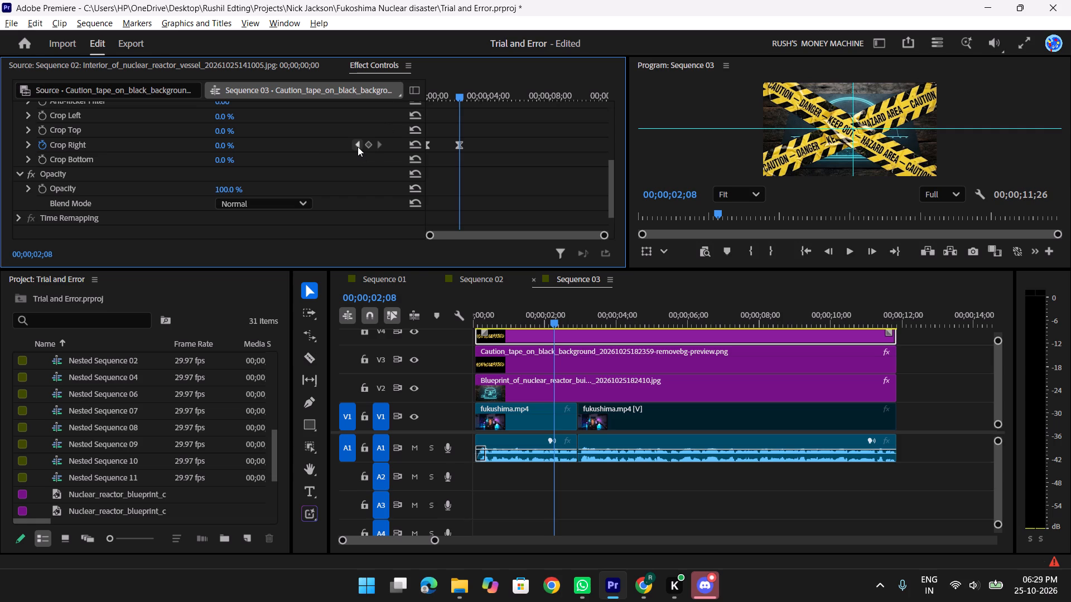
left_click(358, 147)
left_click(380, 145)
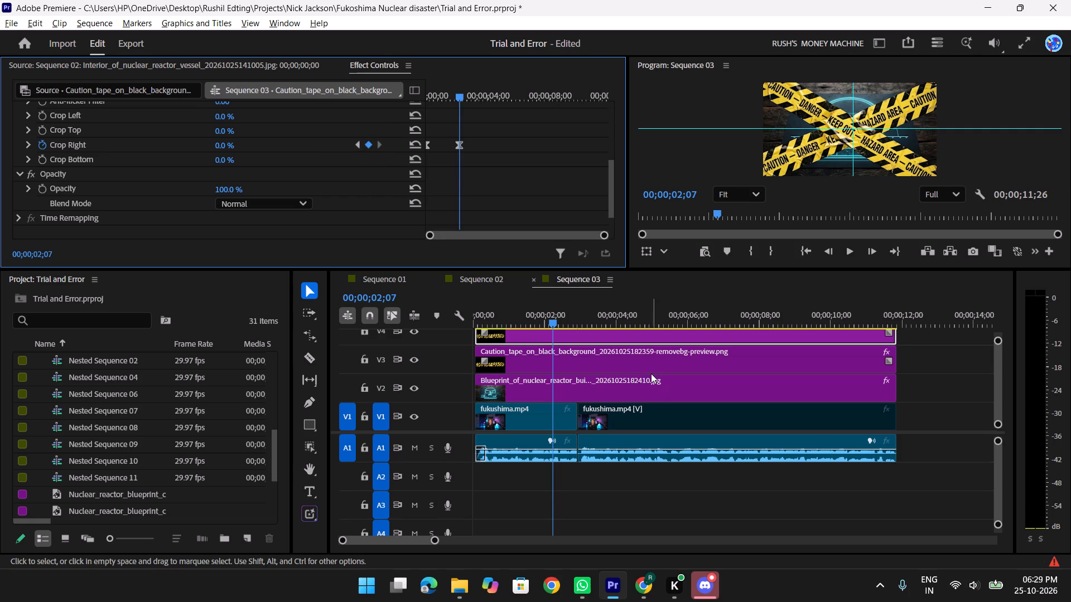
left_click(631, 363)
scroll(466, 149, "down", 10)
left_click_drag(450, 143, 459, 146)
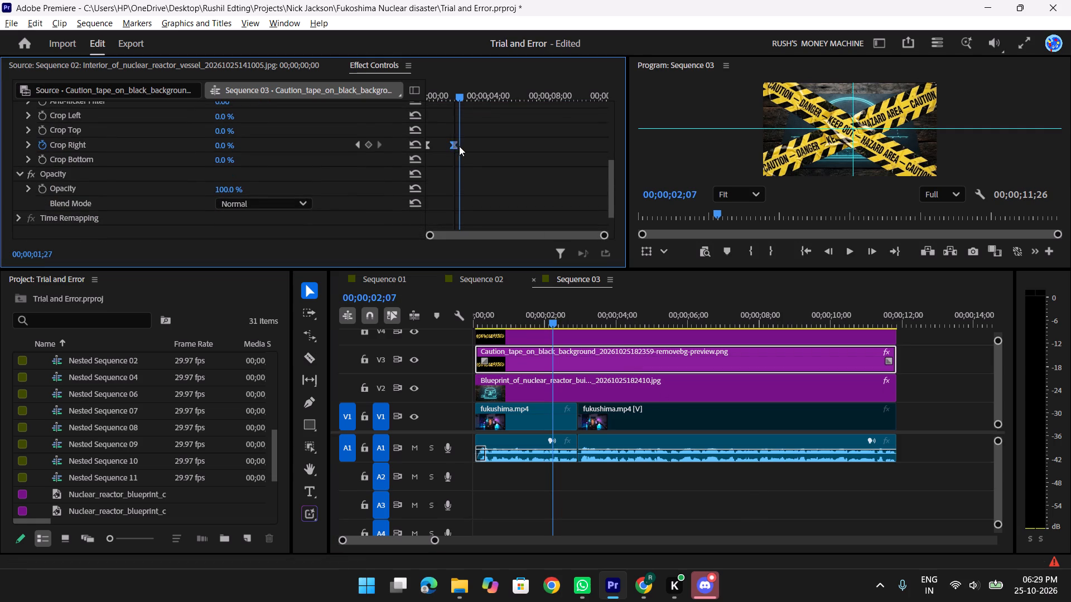
left_click_drag(459, 146, 460, 146)
Play back the matched tape reveals from the start of Sequence 03.
left_click_drag(459, 98, 312, 99)
key("space")
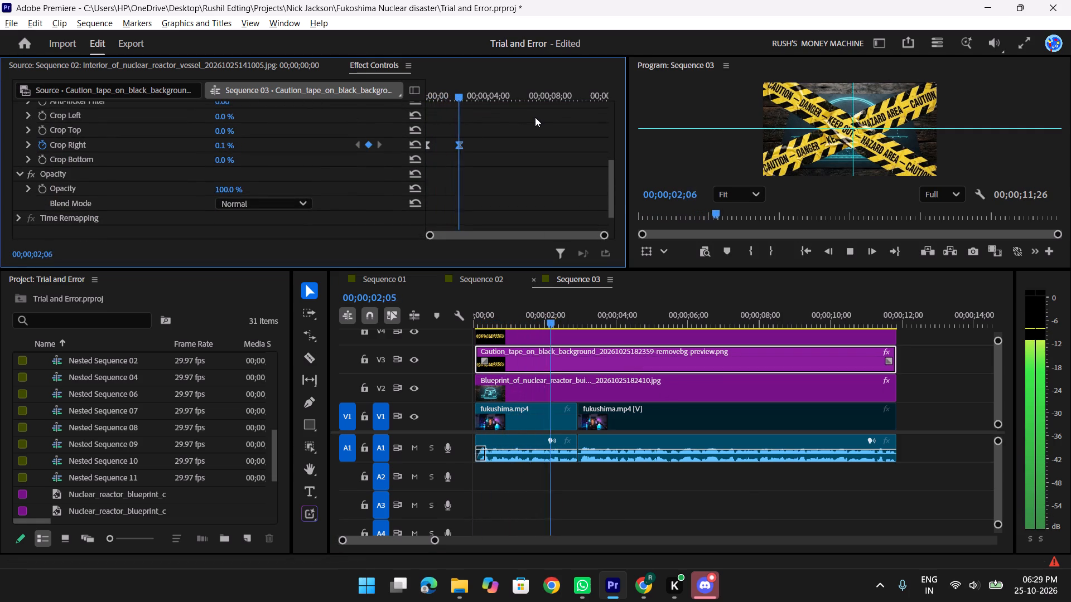
key("space")
key("space")
key("space")
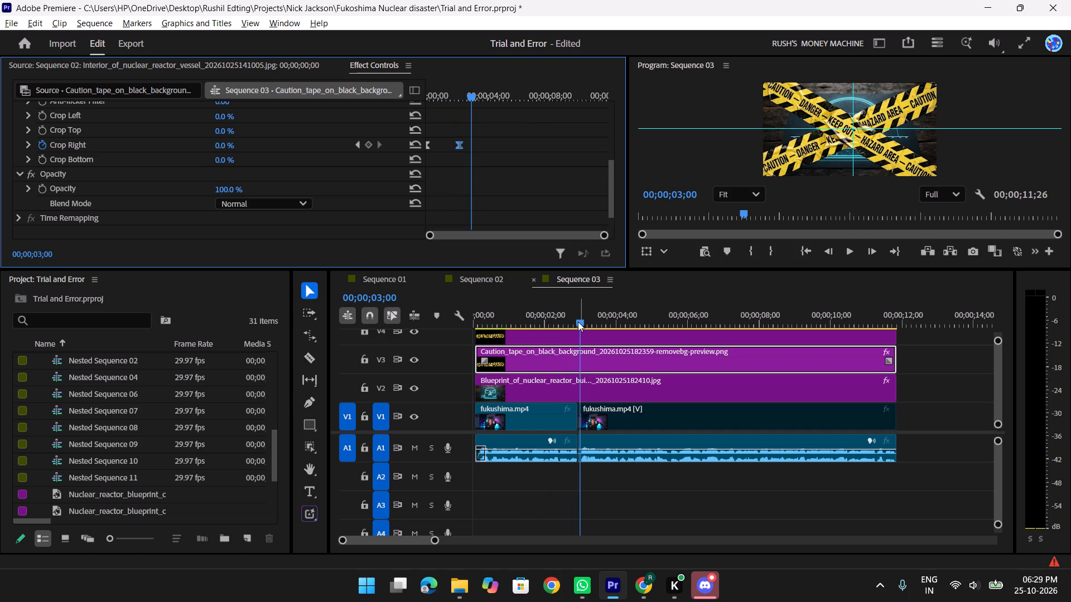
Shift the V3 and V4 caution tape clips about 10 frames later and play back the delayed reveal from the start.
scroll(552, 370, "up", 4)
left_click_drag(534, 363, 549, 362)
left_click_drag(536, 331, 552, 333)
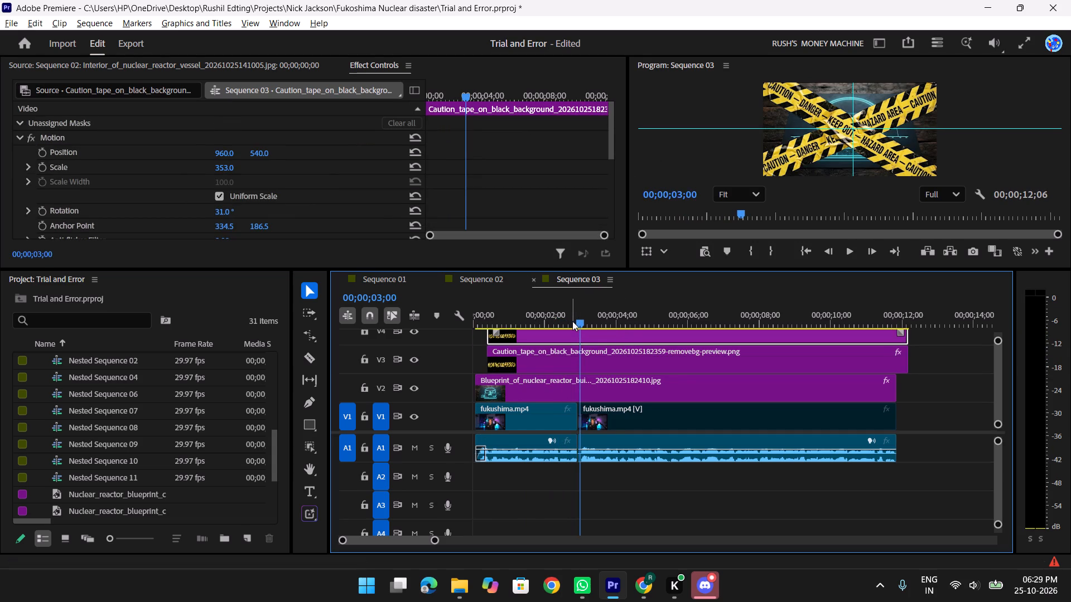
left_click_drag(572, 321, 427, 319)
key("space")
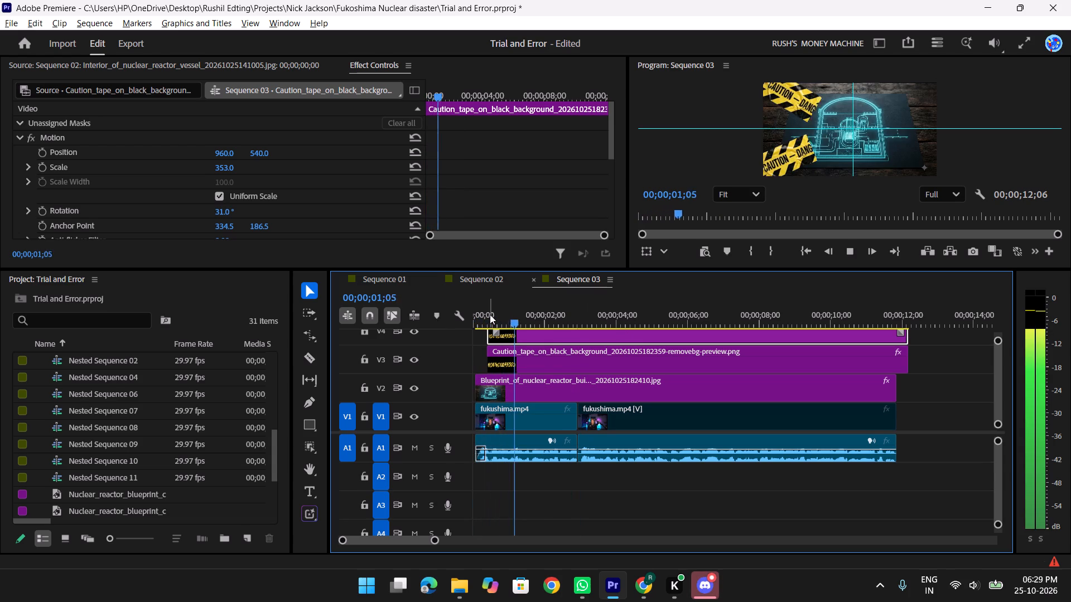
key("space")
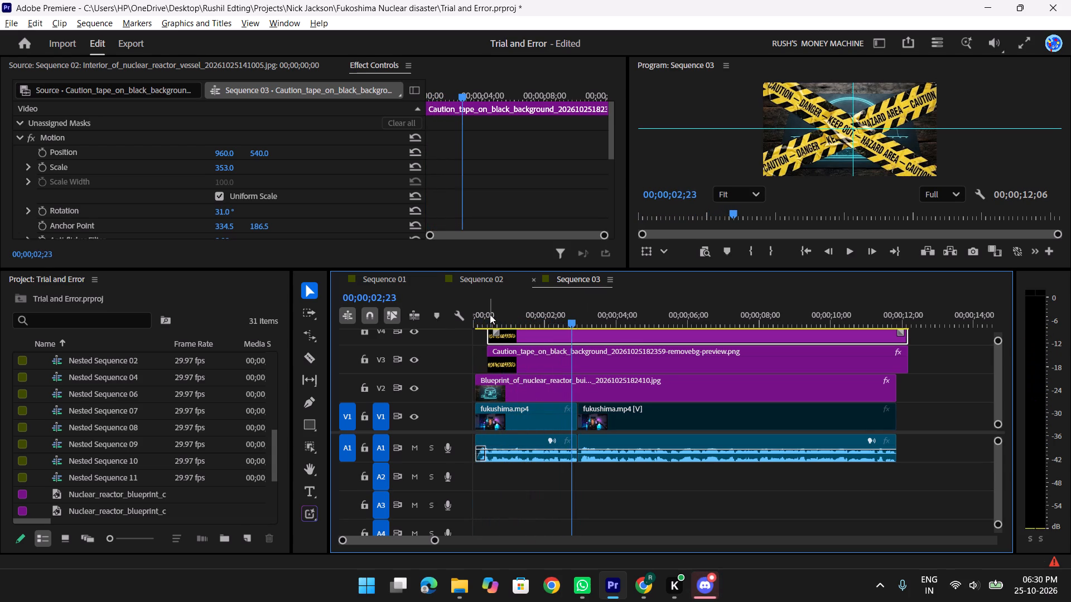
key("space")
key("space")
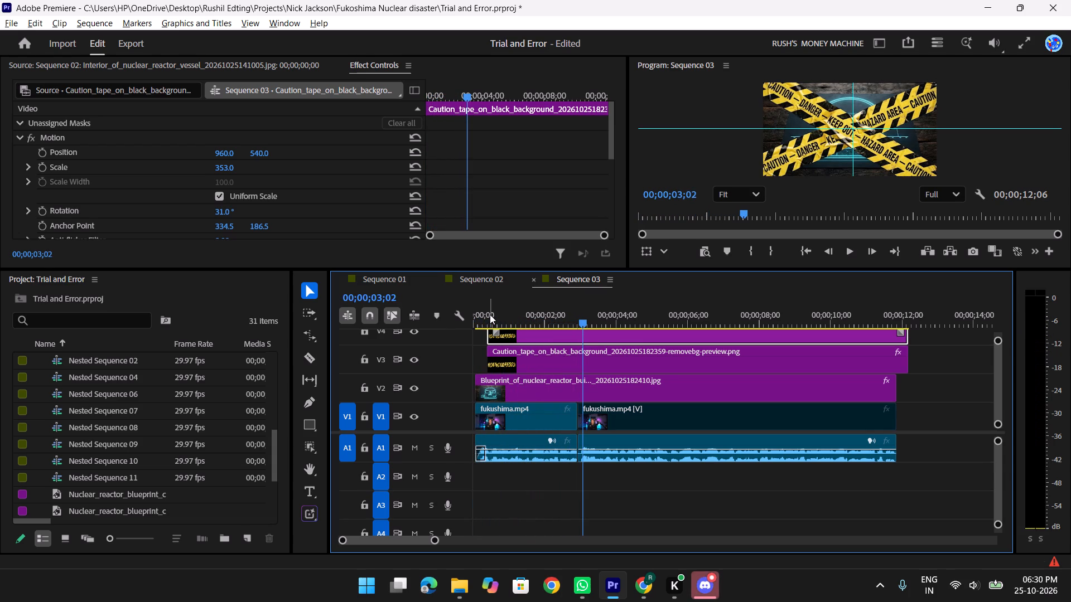
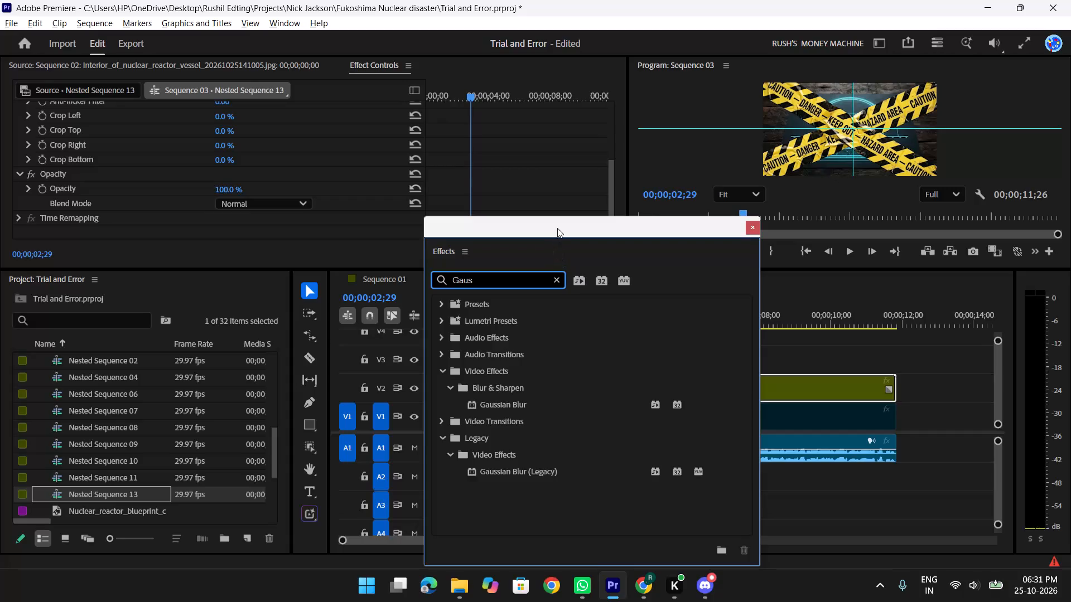
Apply the Gaussian Blur video effect to the Nested Sequence 13 clip on V2 and close the effects window.
left_click(856, 396)
left_click_drag(836, 404, 498, 382)
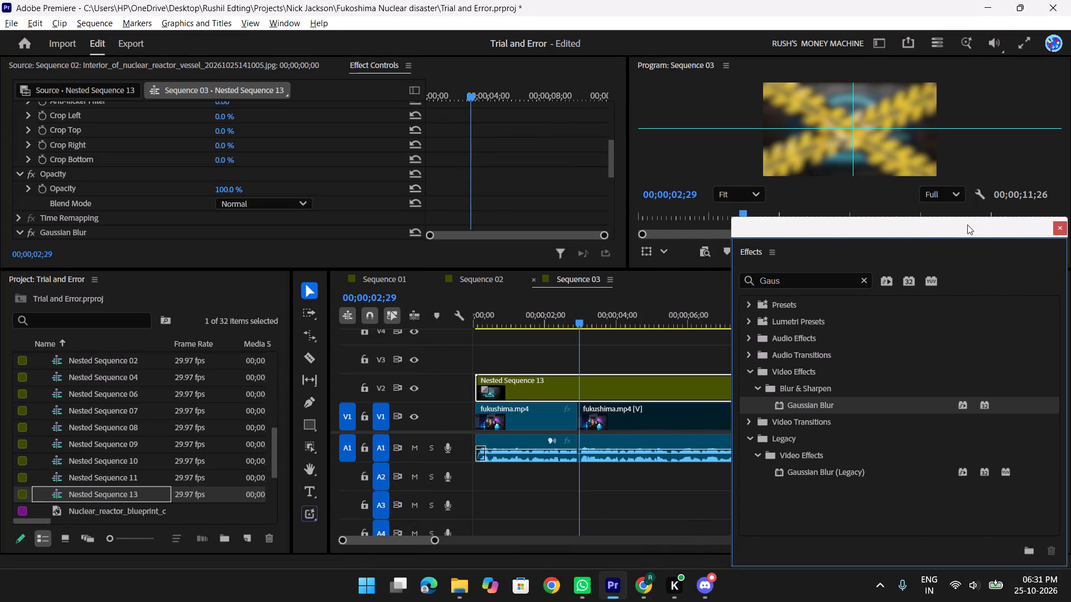
left_click(1063, 227)
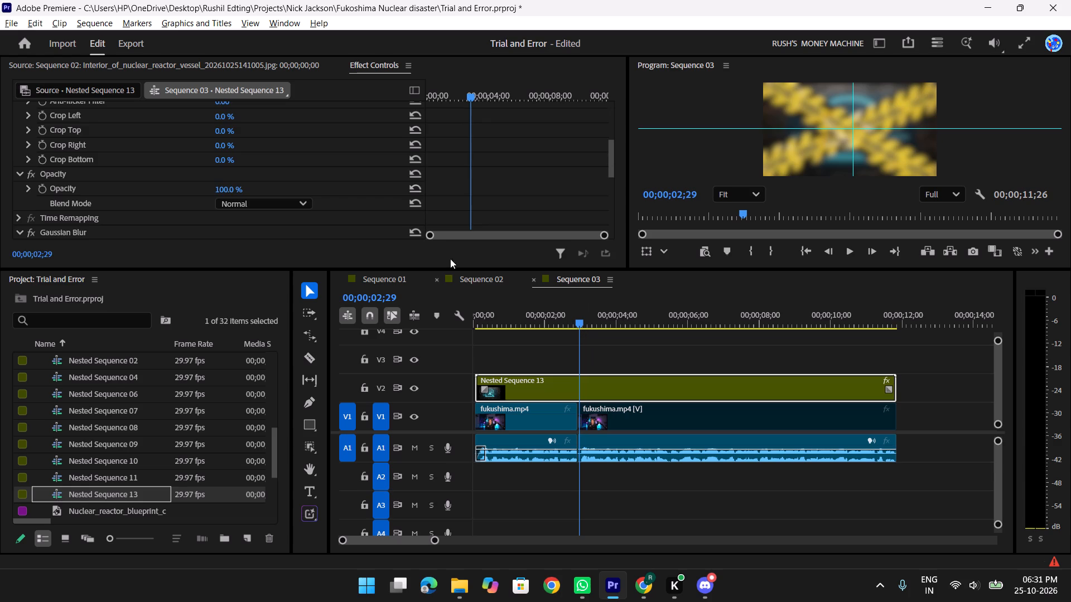
Set the Gaussian Blur Amount on Nested Sequence 13 to 0 and add its starting keyframe at 00;00;00;02.
scroll(225, 121, "down", 14)
scroll(288, 171, "up", 4)
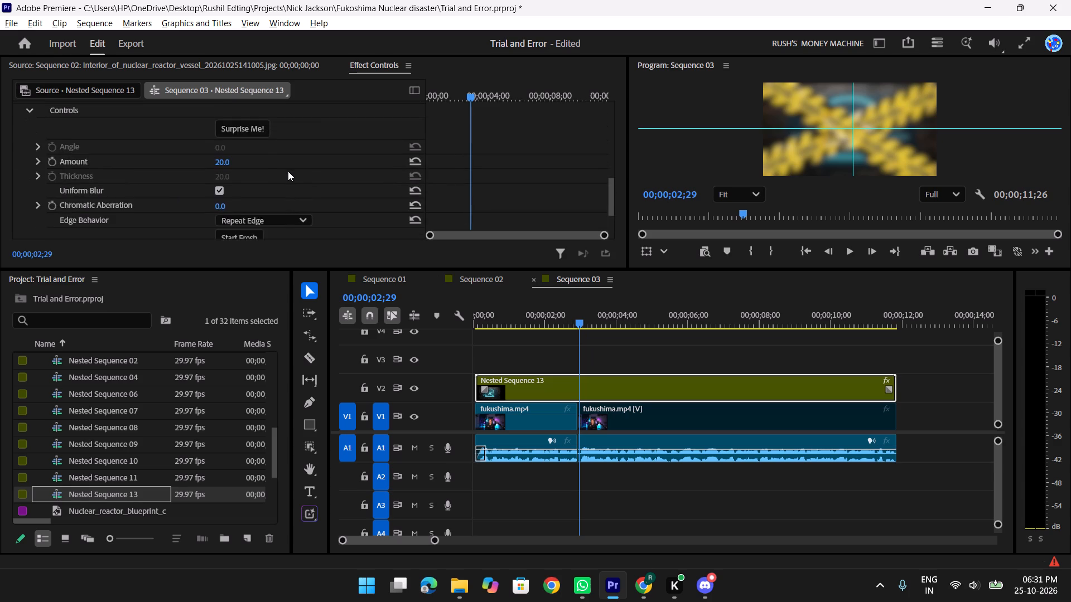
scroll(288, 171, "up", 3)
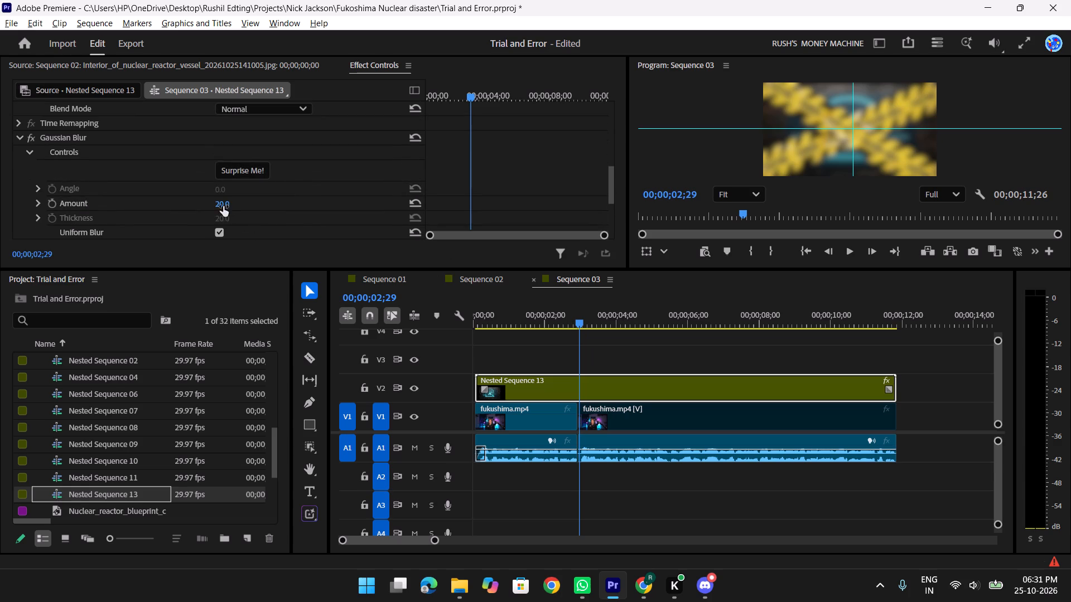
left_click_drag(223, 200, 221, 204)
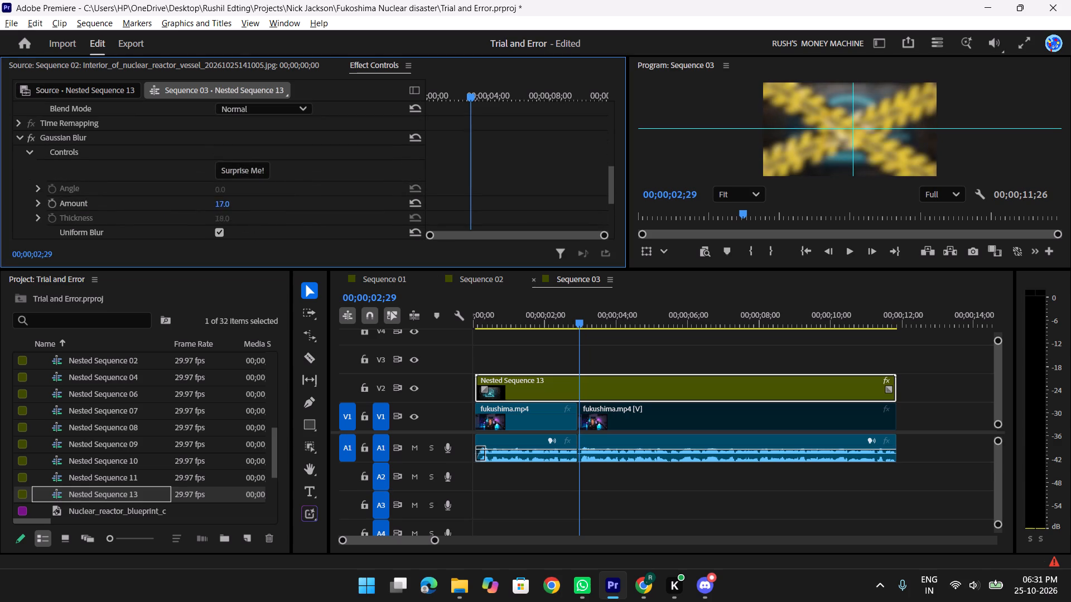
left_click_drag(221, 204, 154, 217)
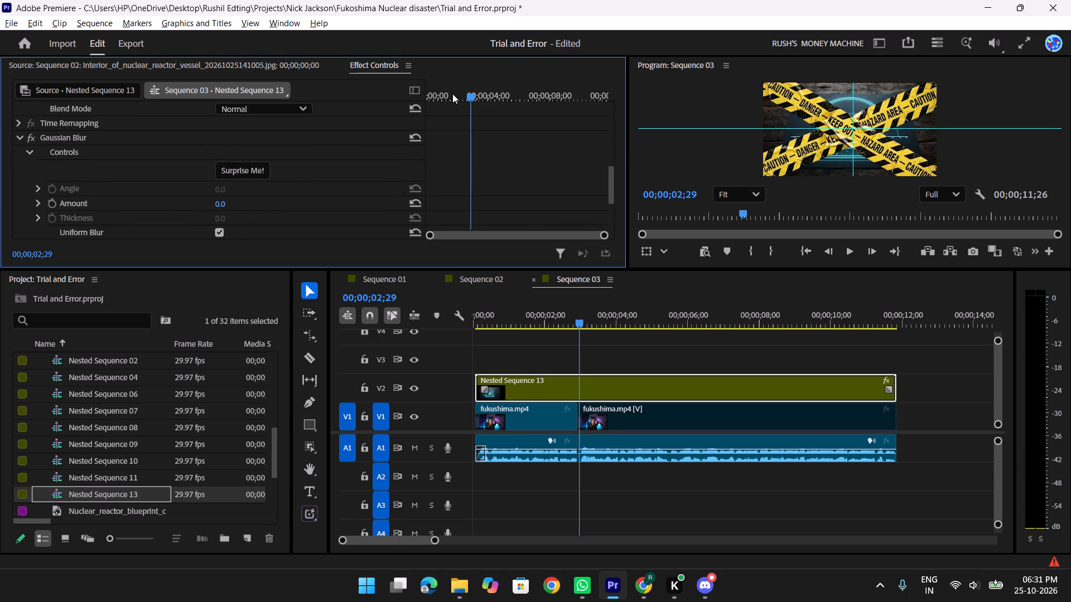
left_click_drag(436, 96, 382, 101)
scroll(54, 198, "down", 3)
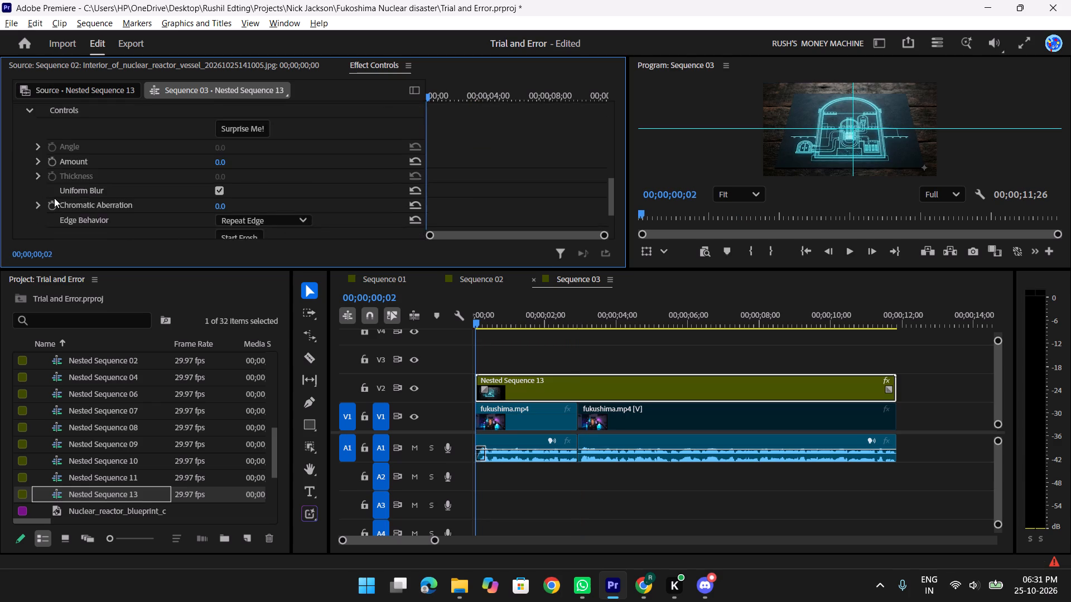
scroll(54, 198, "down", 5)
scroll(54, 197, "up", 12)
scroll(54, 196, "down", 4)
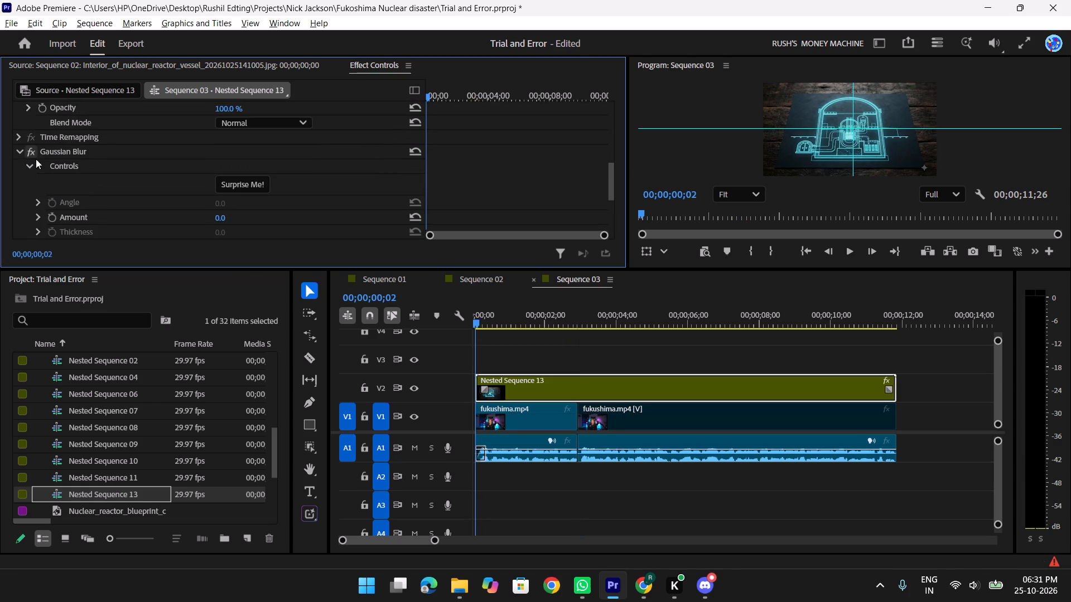
left_click(54, 218)
Position the playhead at 00;00;02;28, just before the cut between the fukushima.mp4 clips.
left_click_drag(430, 98, 459, 98)
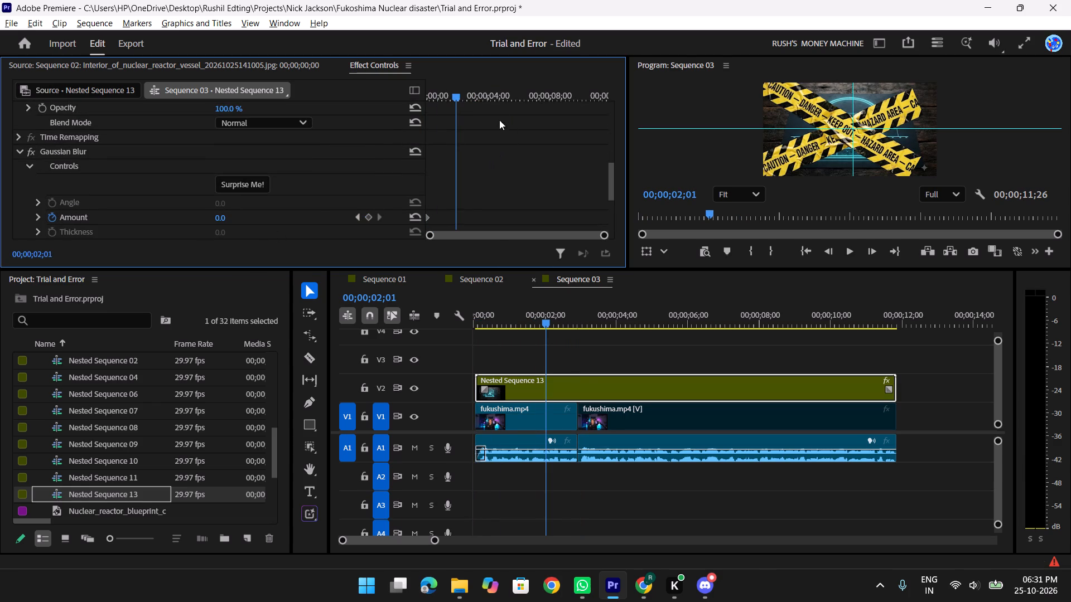
left_click_drag(457, 98, 476, 99)
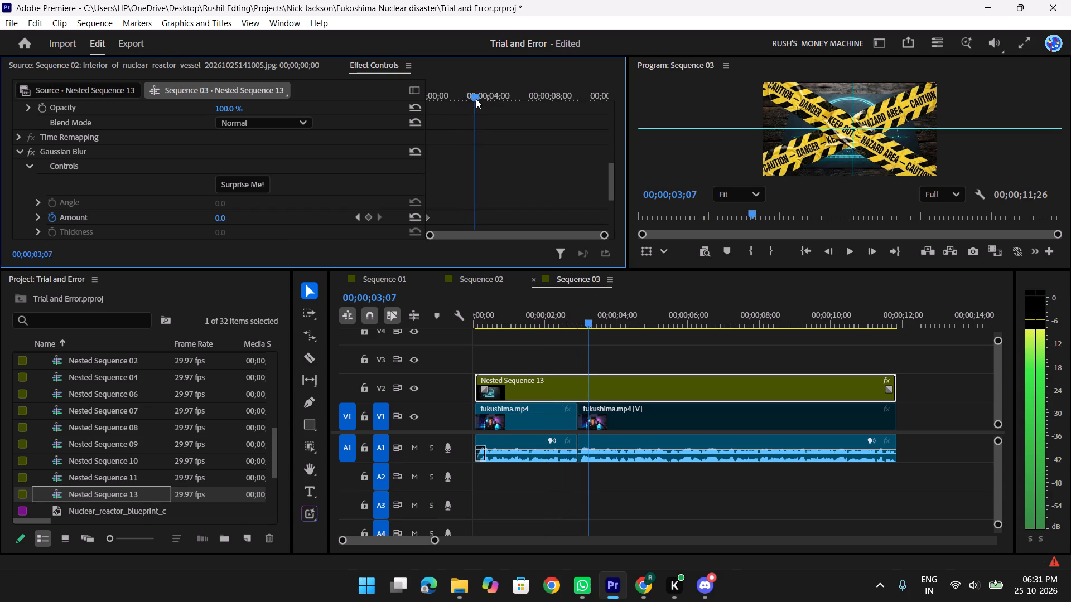
left_click_drag(476, 99, 470, 93)
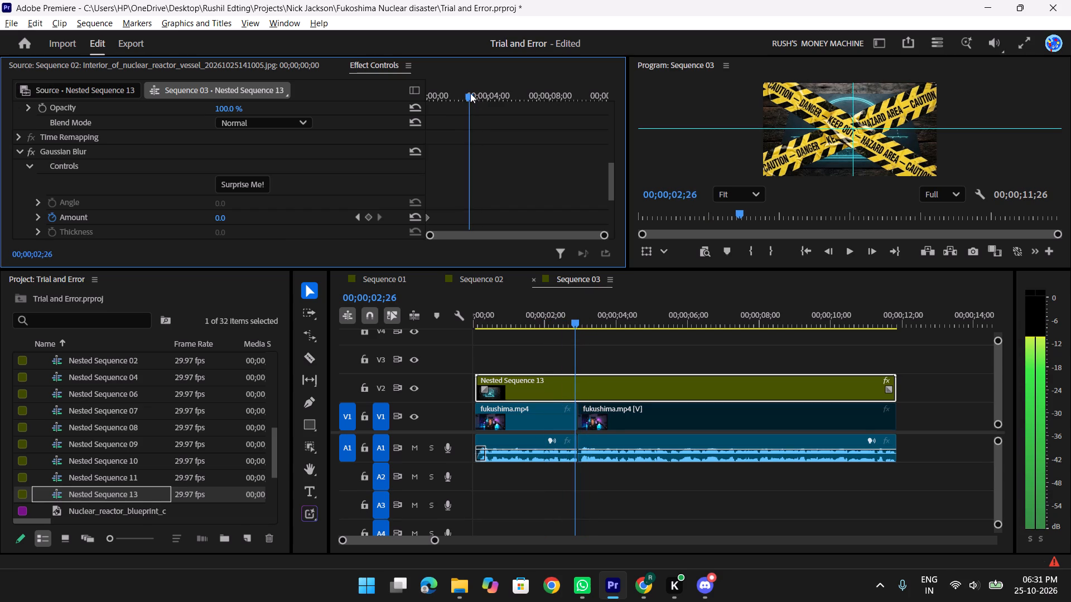
left_click_drag(470, 93, 472, 89)
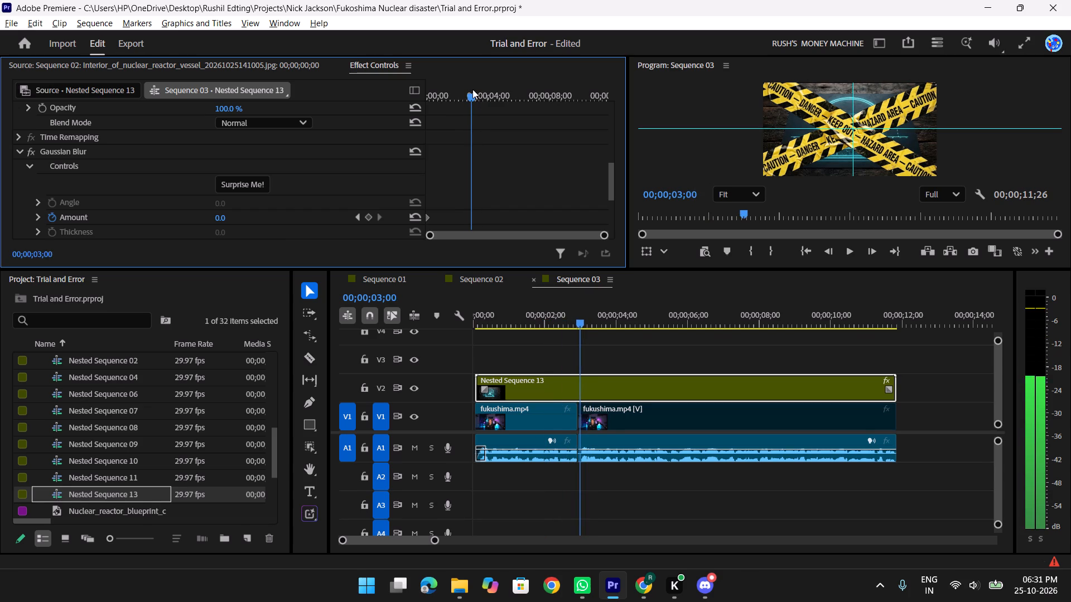
left_click_drag(472, 89, 472, 88)
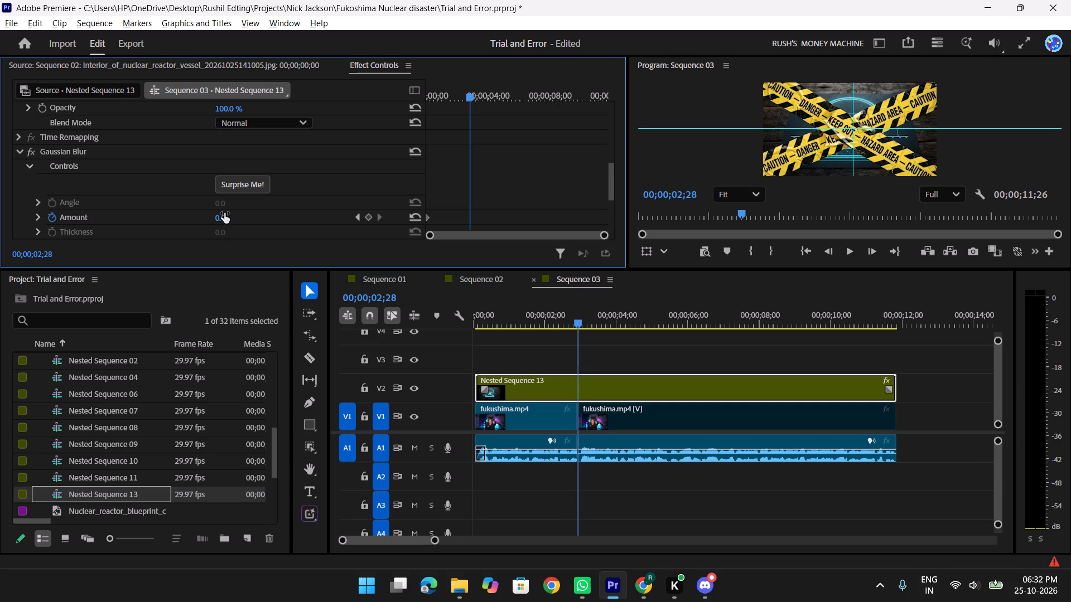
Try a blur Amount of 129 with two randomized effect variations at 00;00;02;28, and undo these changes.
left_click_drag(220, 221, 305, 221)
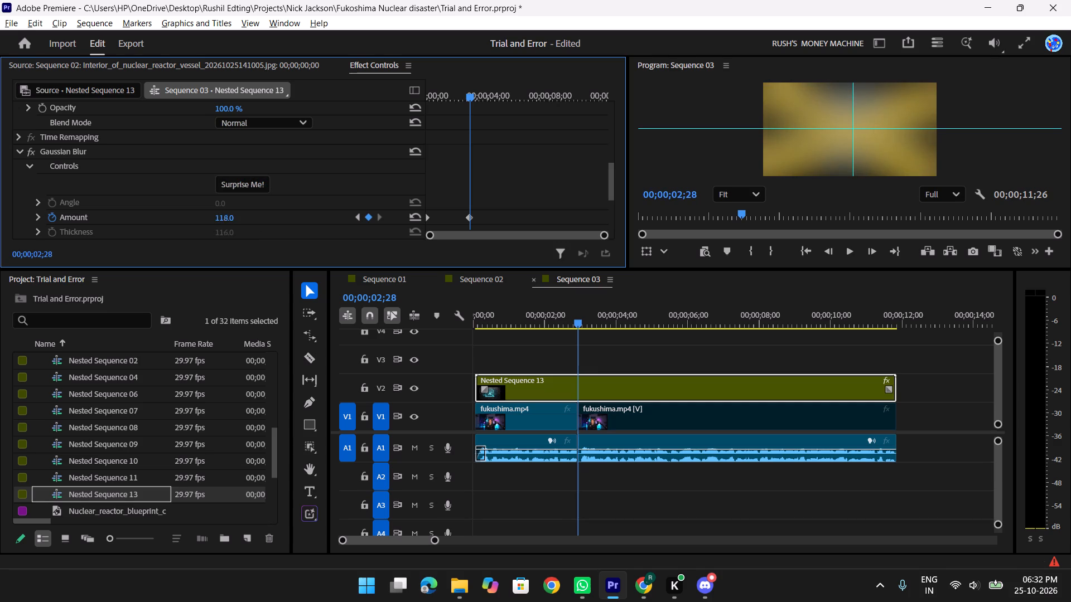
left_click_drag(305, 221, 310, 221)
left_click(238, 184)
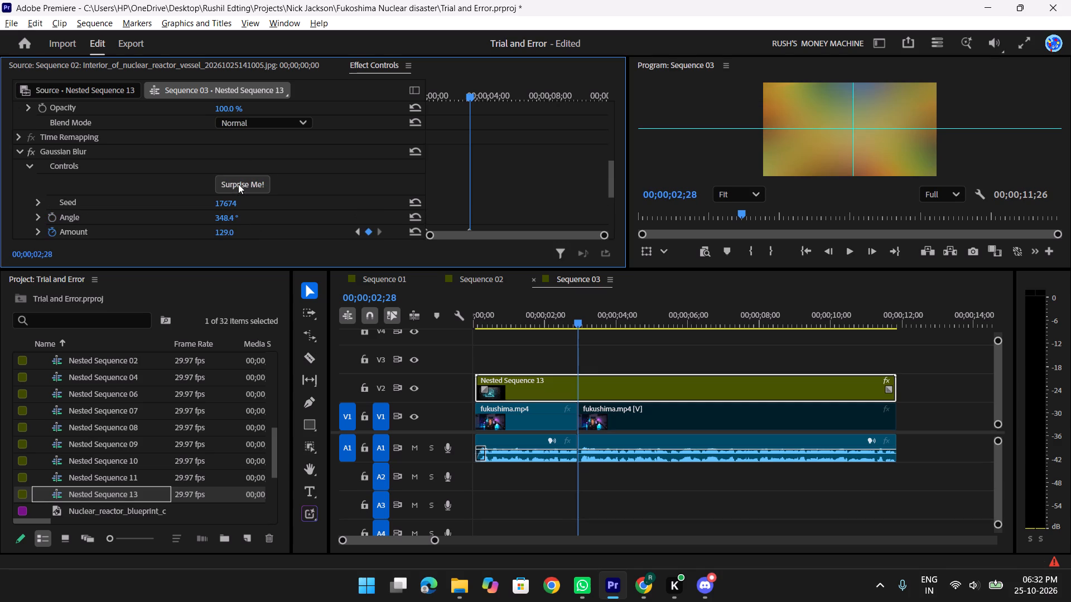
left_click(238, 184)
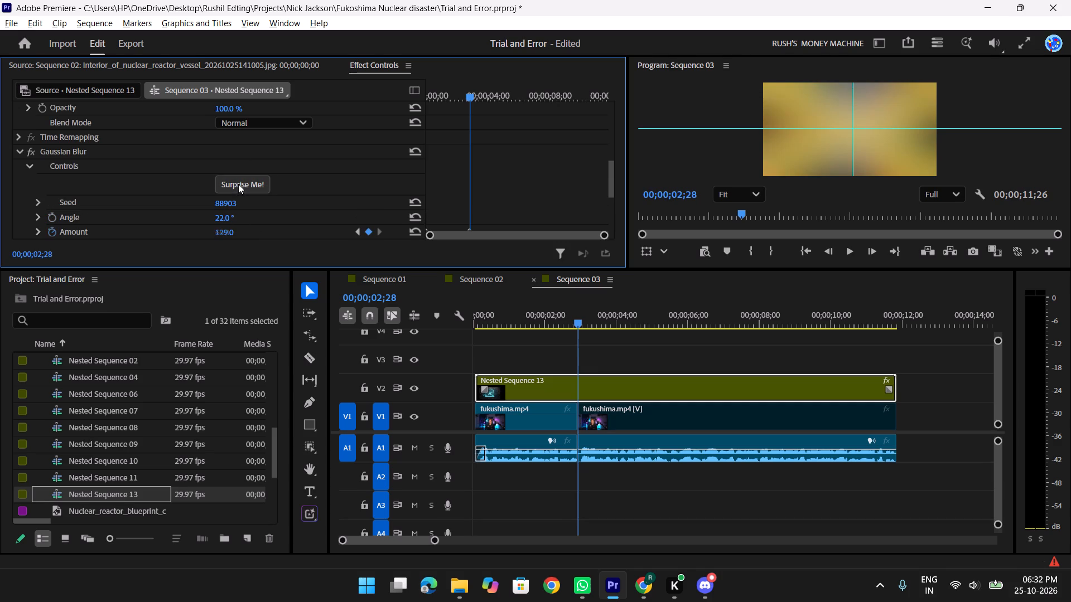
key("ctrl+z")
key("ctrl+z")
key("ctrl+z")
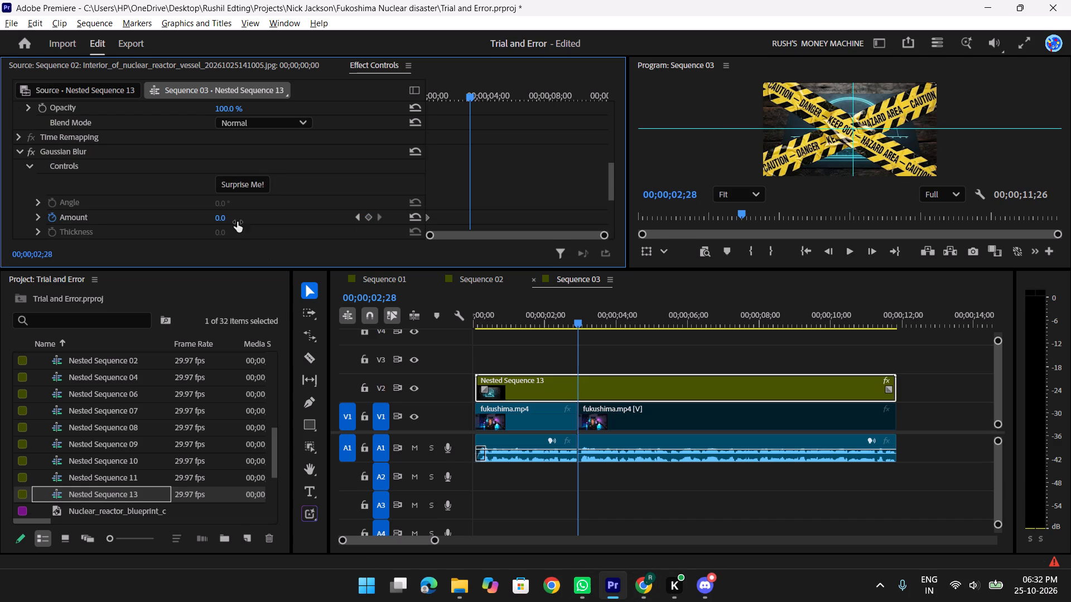
Set the Gaussian Blur Amount to 41 at 00;00;02;28 as the ending blur keyframe.
left_click_drag(225, 222, 254, 222)
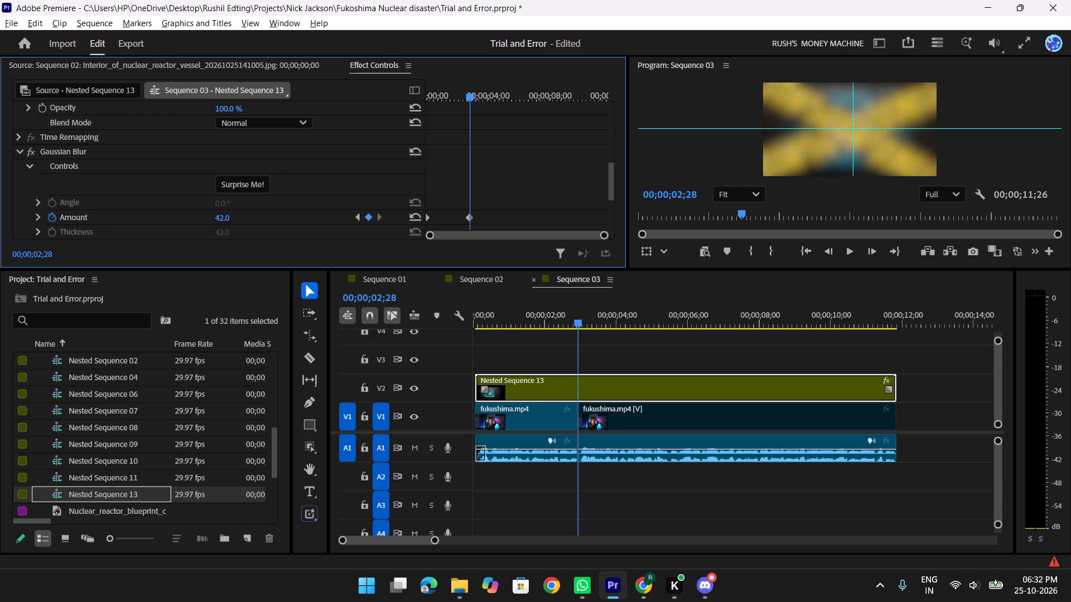
left_click_drag(254, 222, 248, 222)
left_click_drag(248, 222, 253, 222)
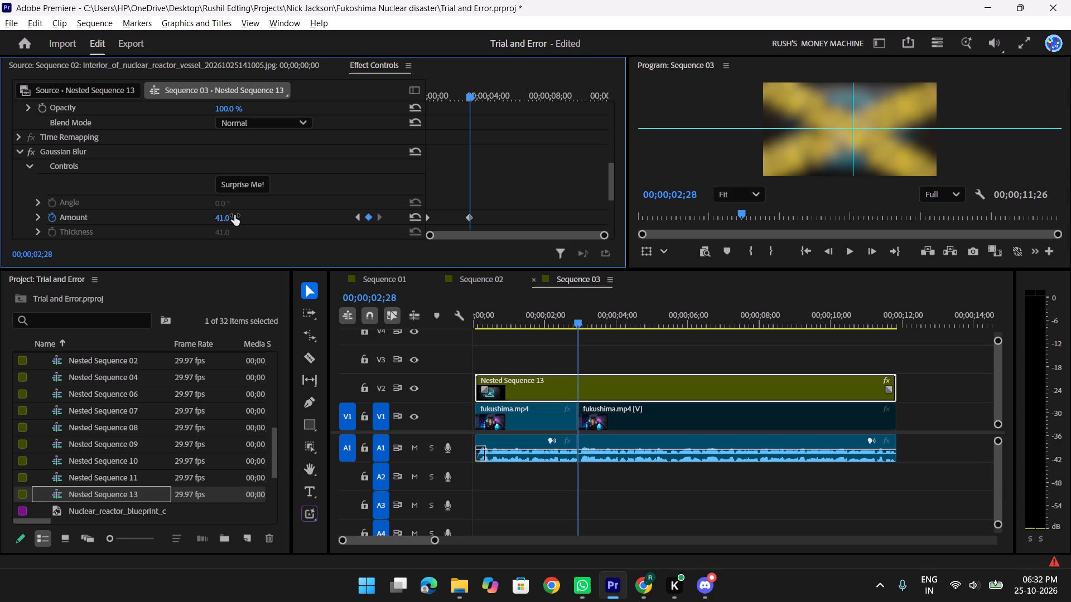
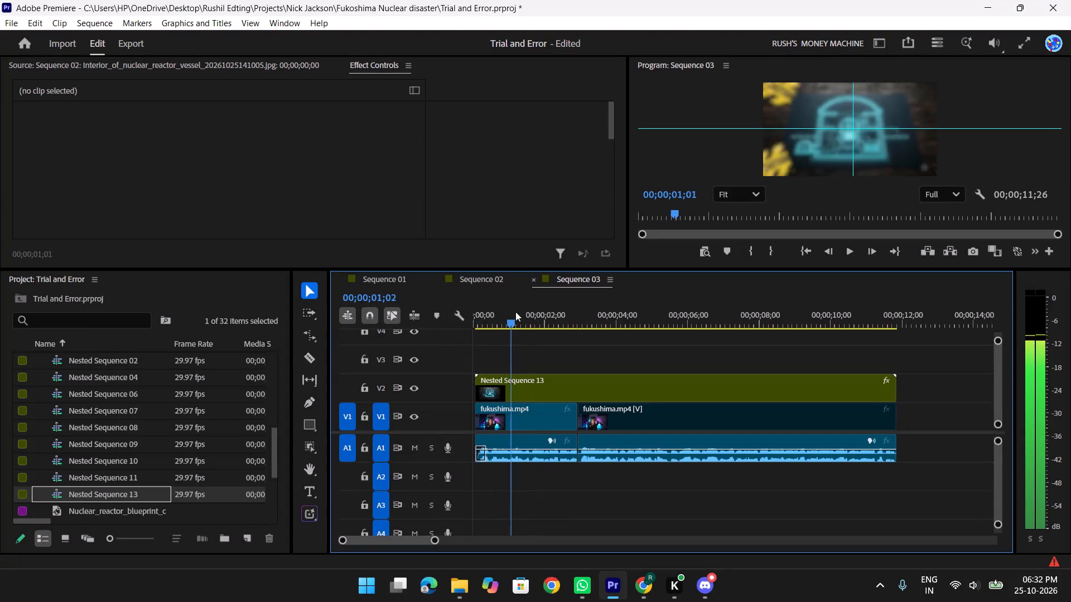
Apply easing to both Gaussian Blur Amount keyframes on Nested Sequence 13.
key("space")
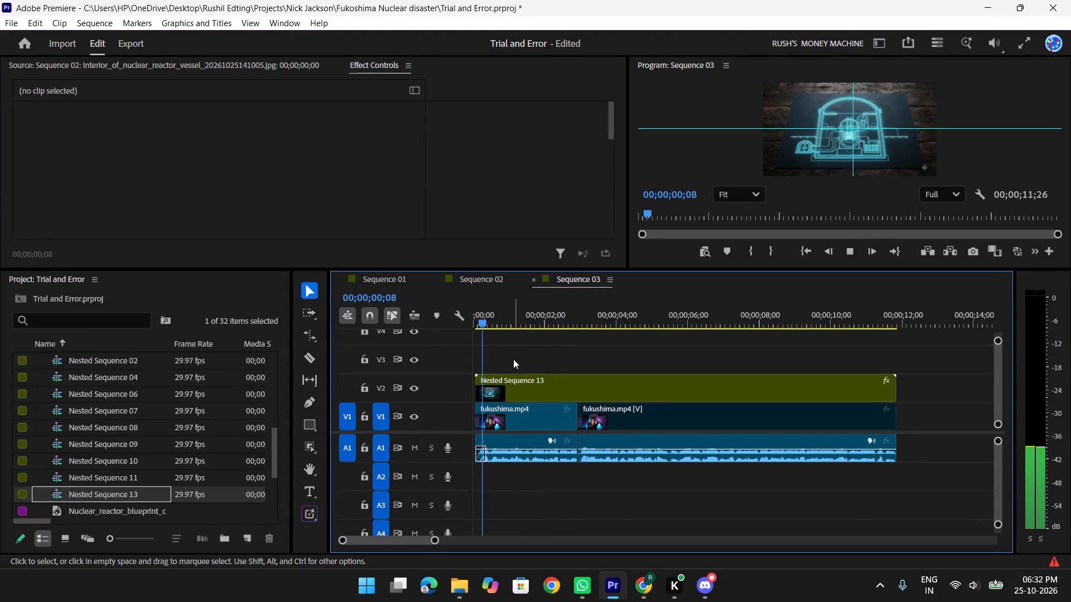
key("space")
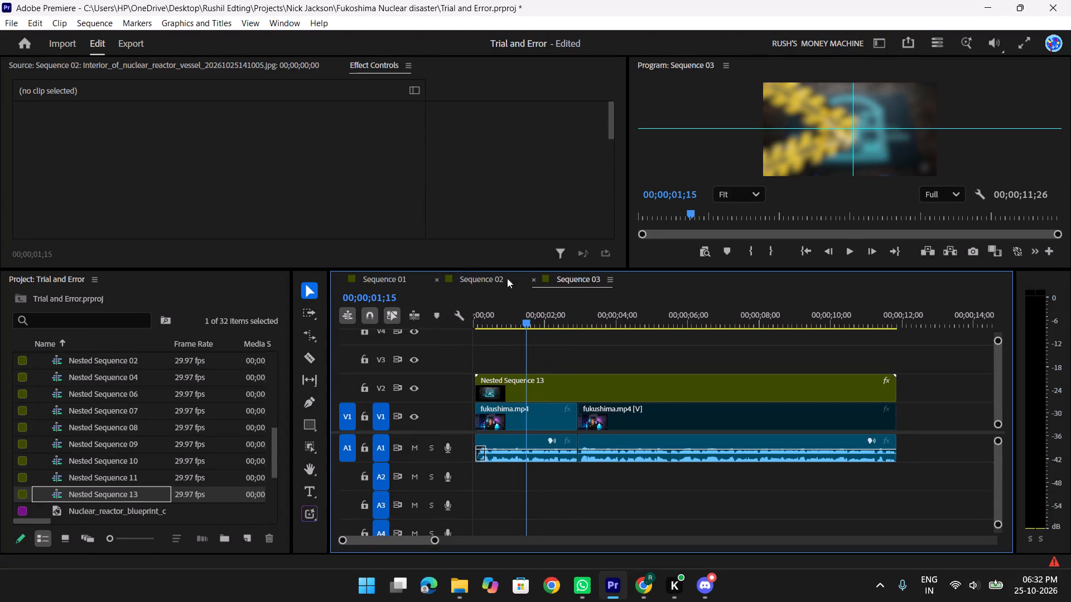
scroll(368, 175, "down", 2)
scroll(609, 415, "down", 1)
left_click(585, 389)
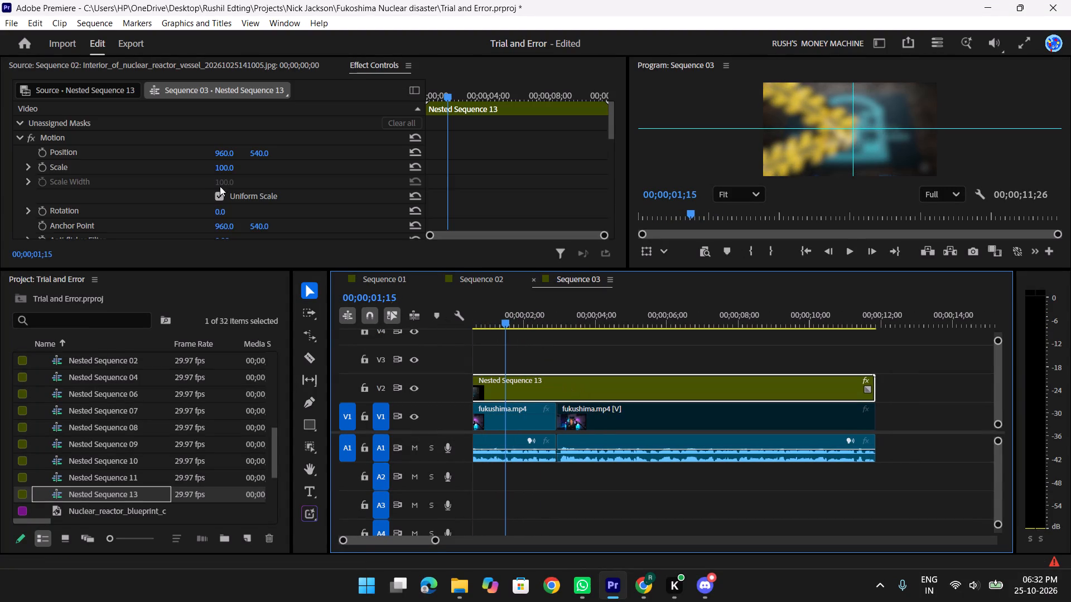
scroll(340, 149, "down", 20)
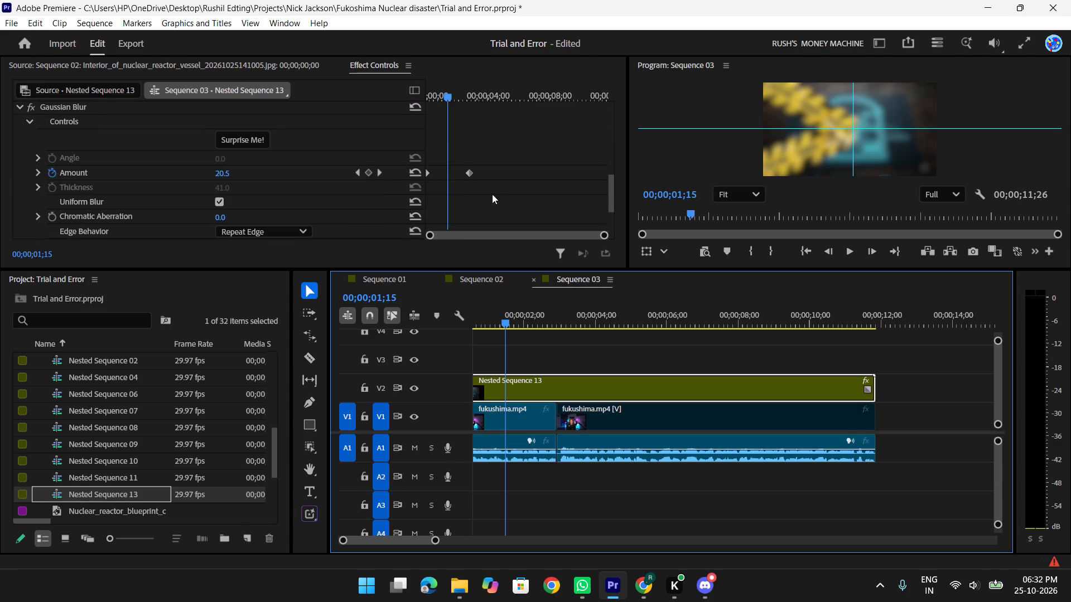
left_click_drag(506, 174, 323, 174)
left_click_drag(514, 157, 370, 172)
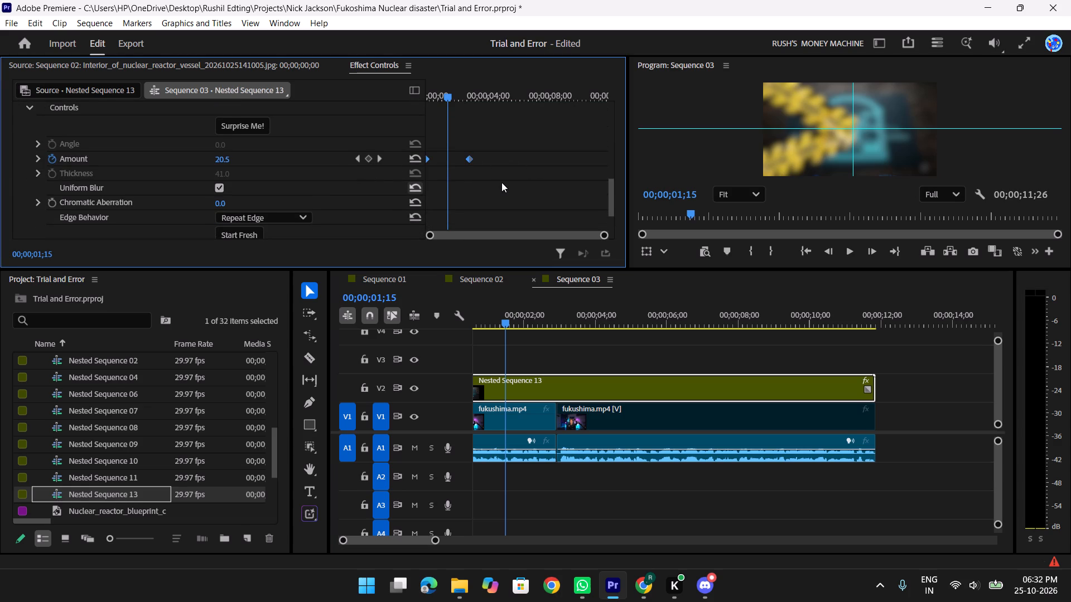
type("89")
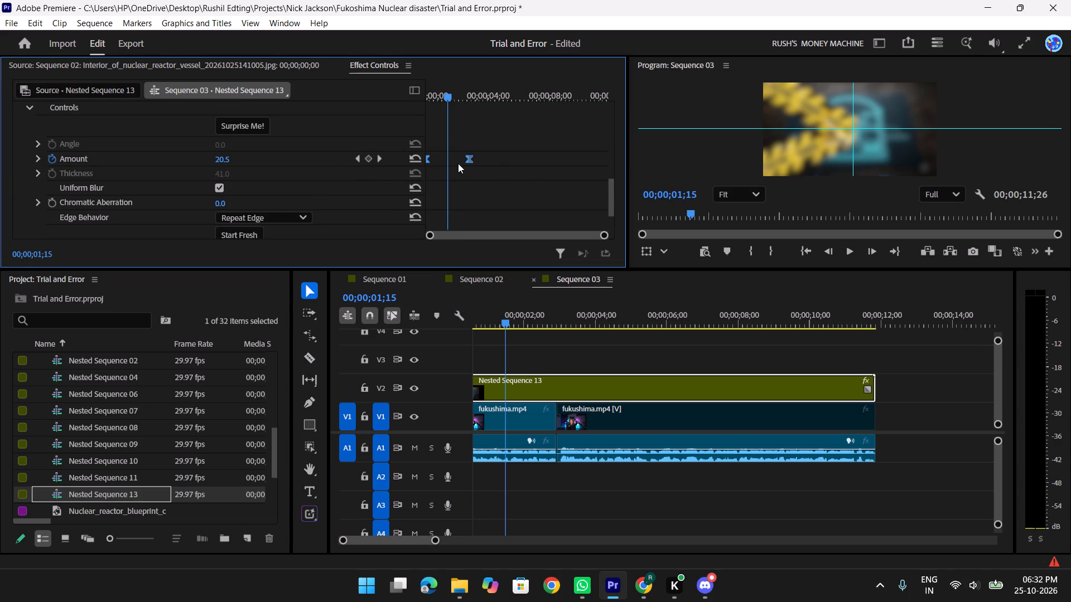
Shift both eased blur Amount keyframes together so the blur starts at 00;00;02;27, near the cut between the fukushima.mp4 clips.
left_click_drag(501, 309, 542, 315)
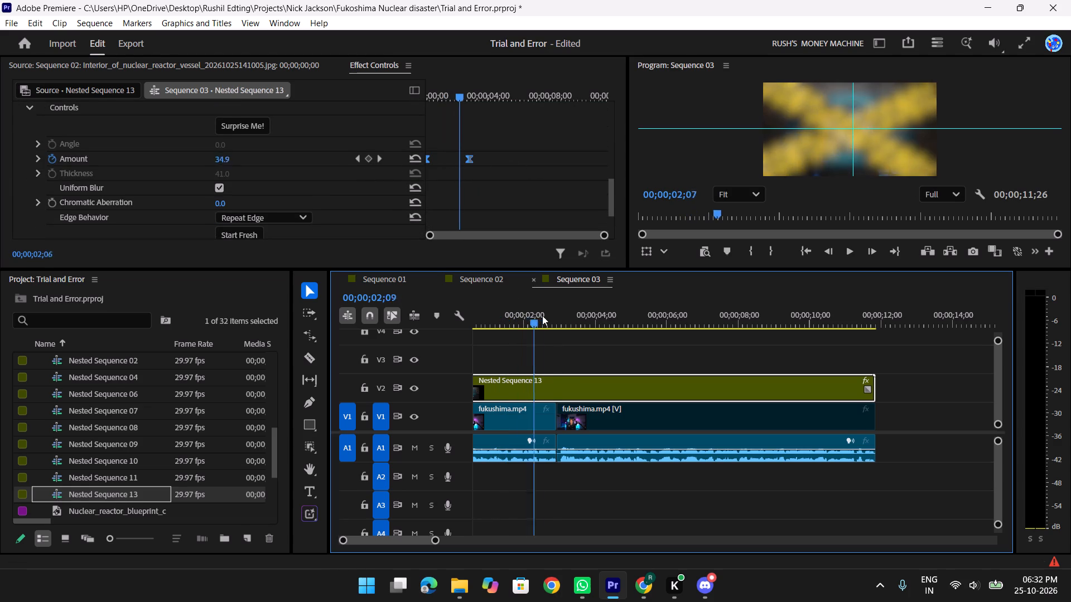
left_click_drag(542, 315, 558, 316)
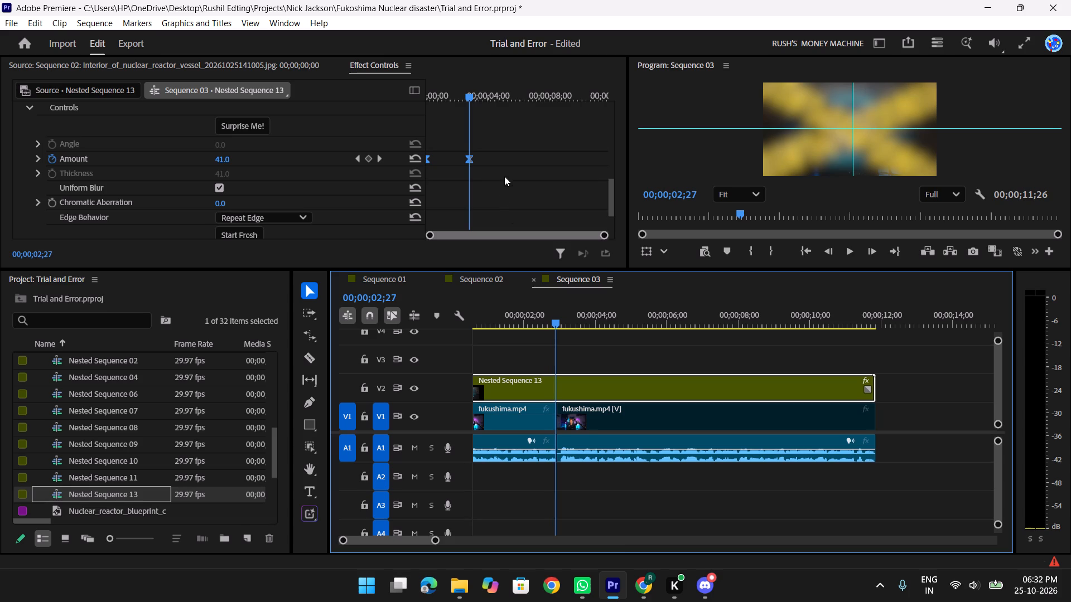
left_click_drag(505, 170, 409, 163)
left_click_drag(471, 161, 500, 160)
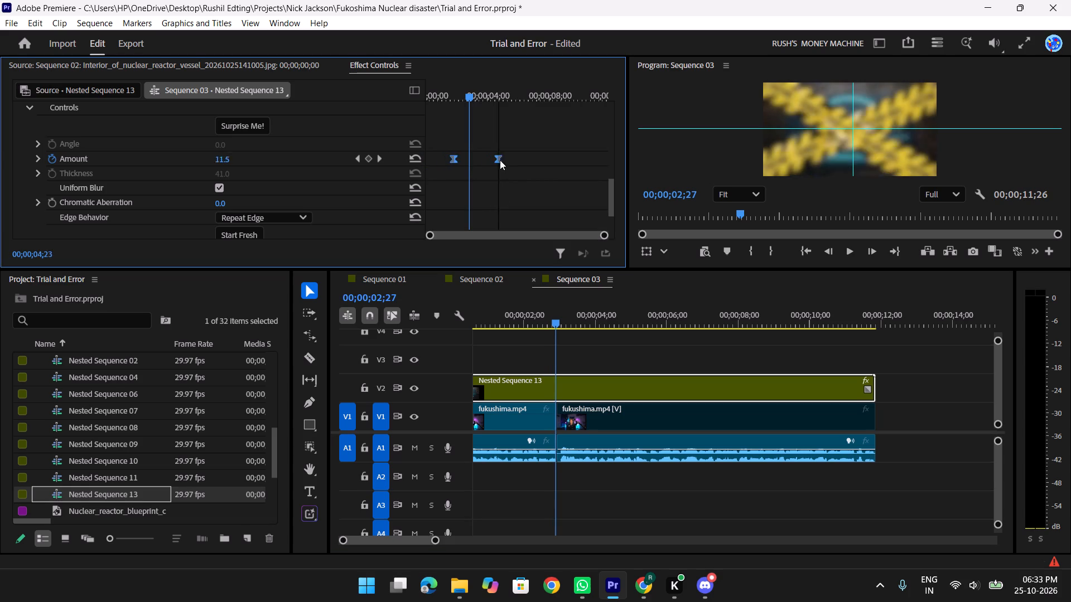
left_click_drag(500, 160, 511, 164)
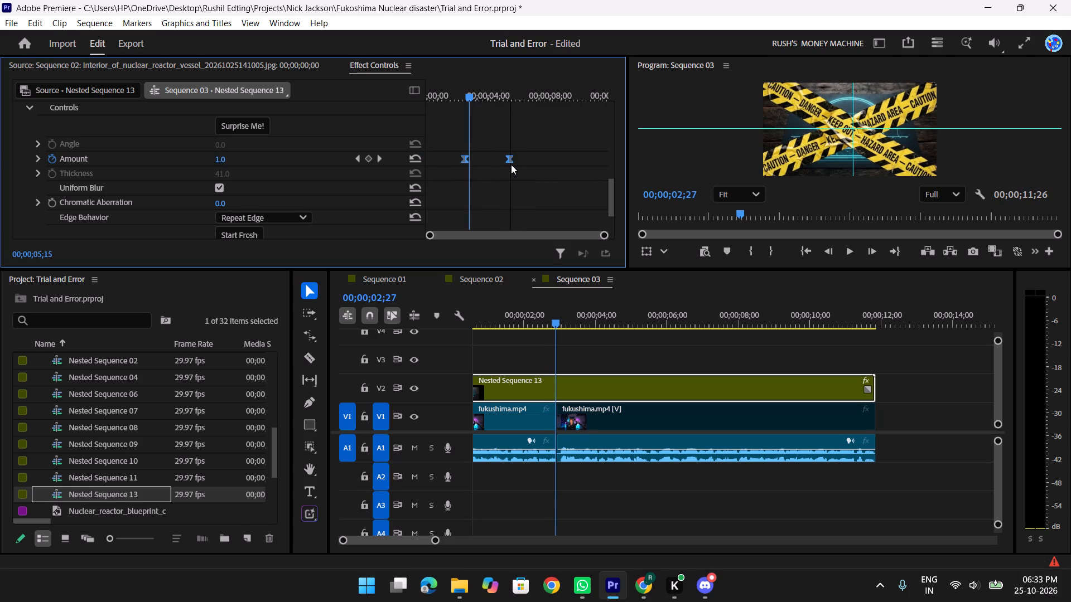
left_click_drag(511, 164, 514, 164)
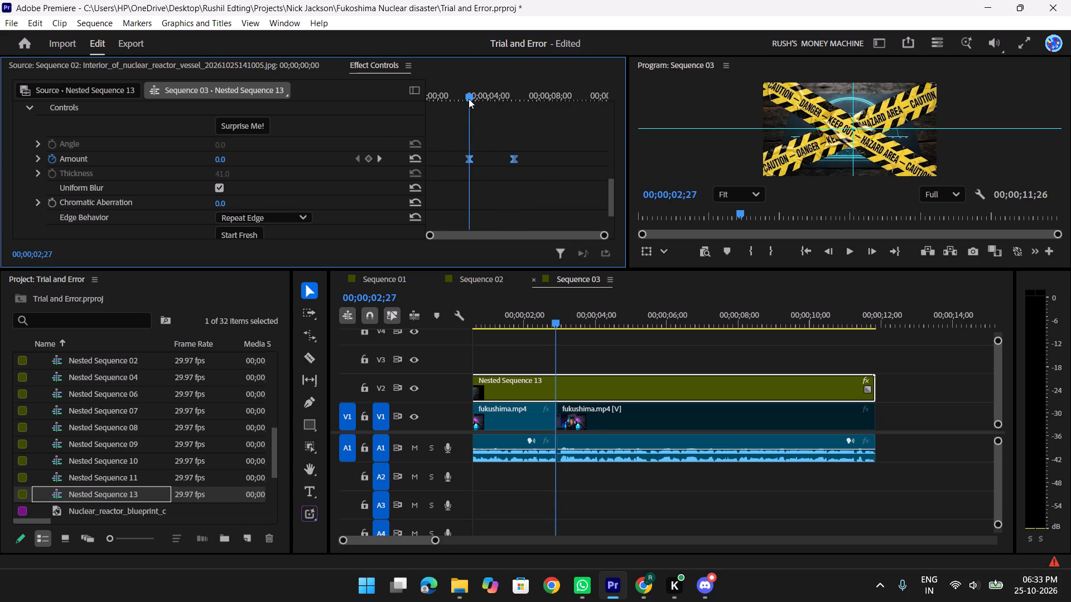
Play Sequence 03 from the start to check when the blur begins over the crossed caution tapes.
left_click_drag(469, 98, 326, 107)
key("space")
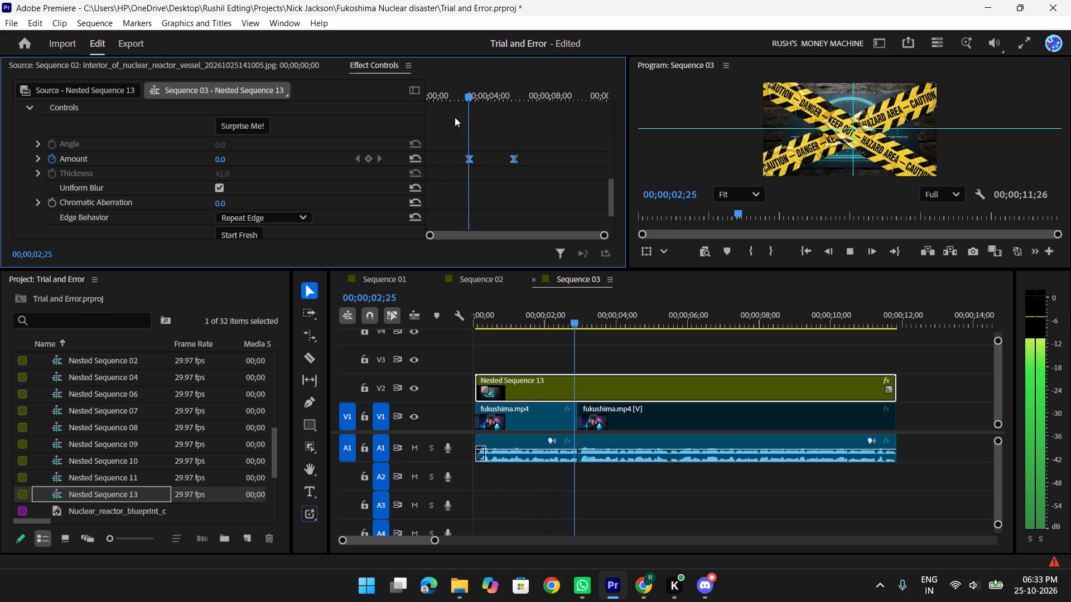
key("space")
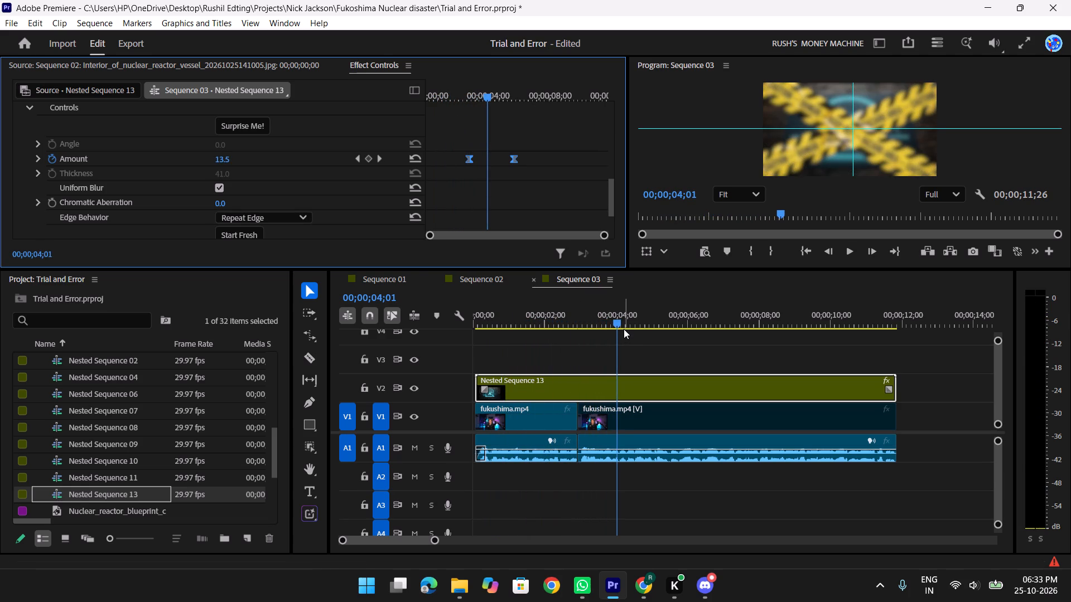
left_click_drag(620, 310, 413, 307)
key("space")
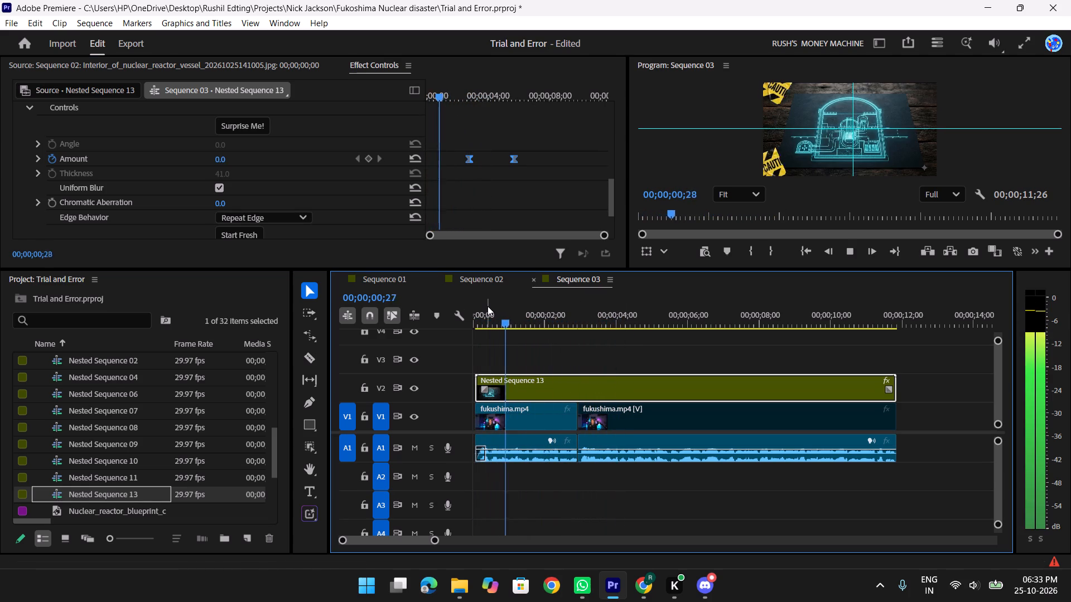
key("space")
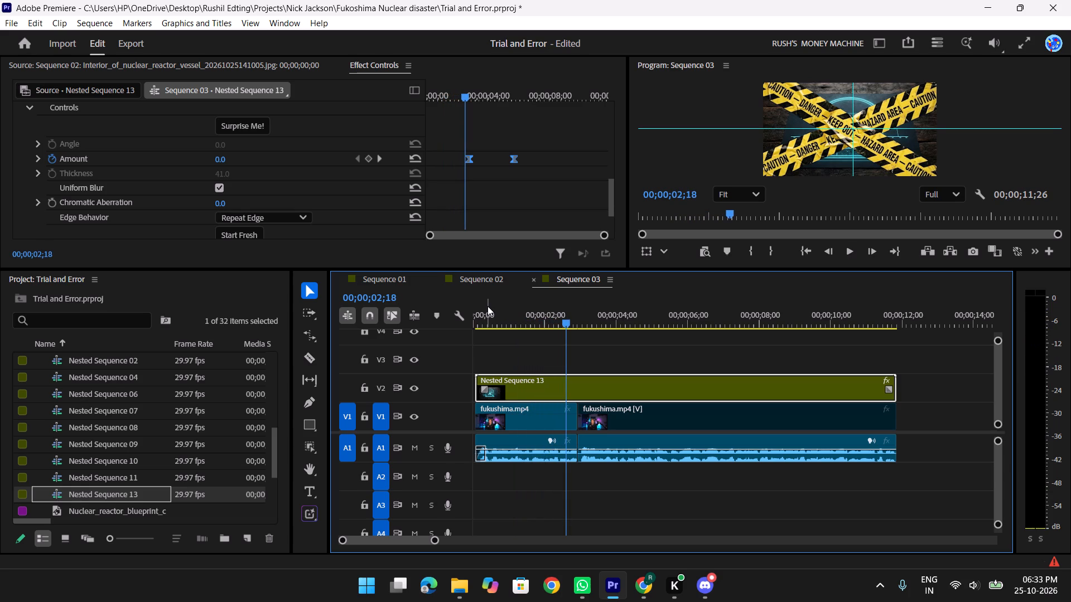
key("space")
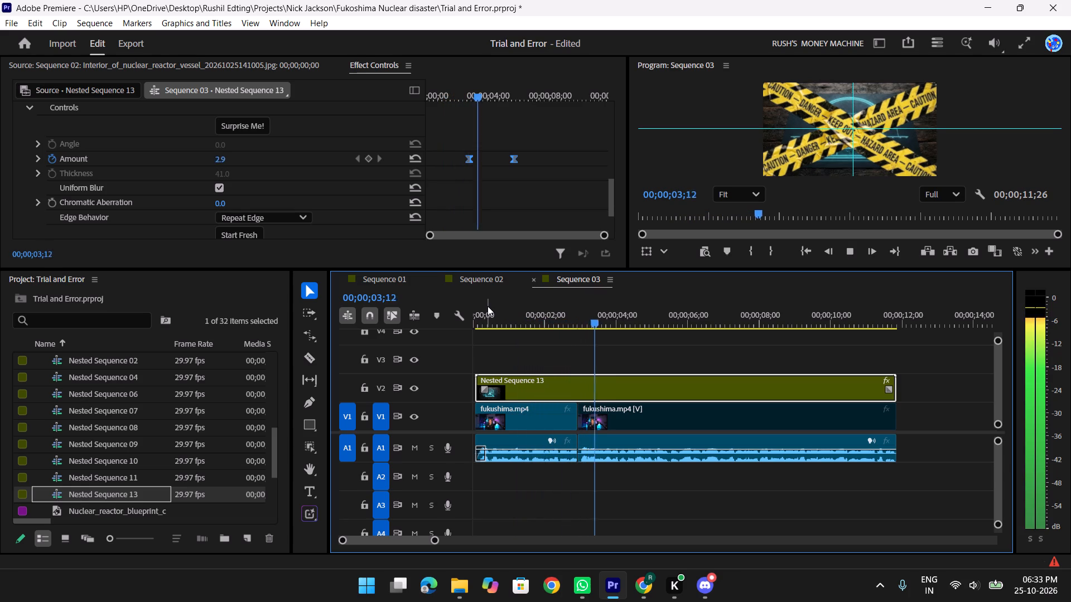
key("space")
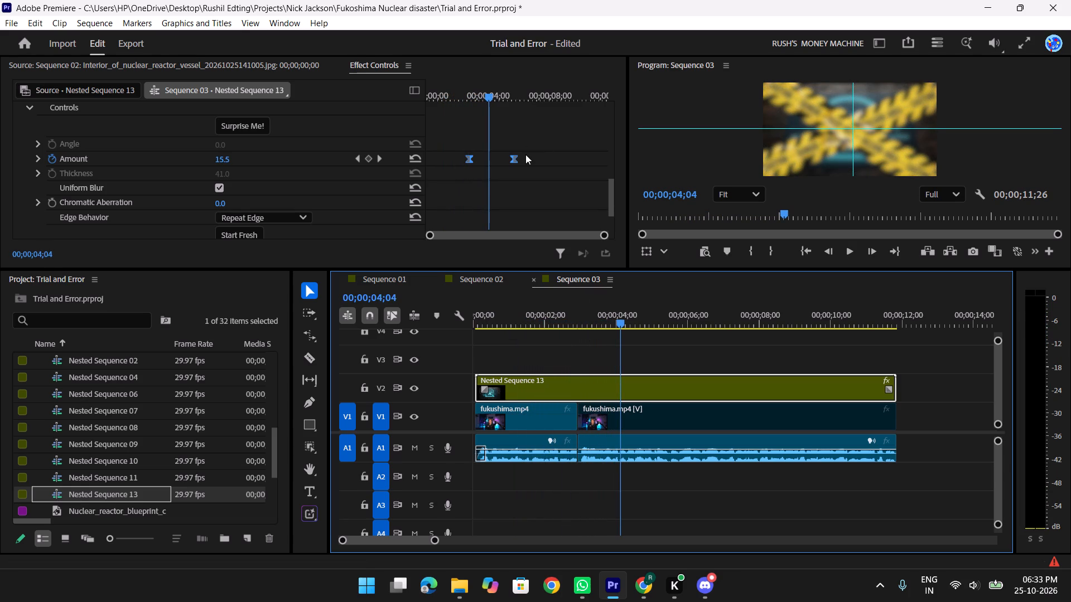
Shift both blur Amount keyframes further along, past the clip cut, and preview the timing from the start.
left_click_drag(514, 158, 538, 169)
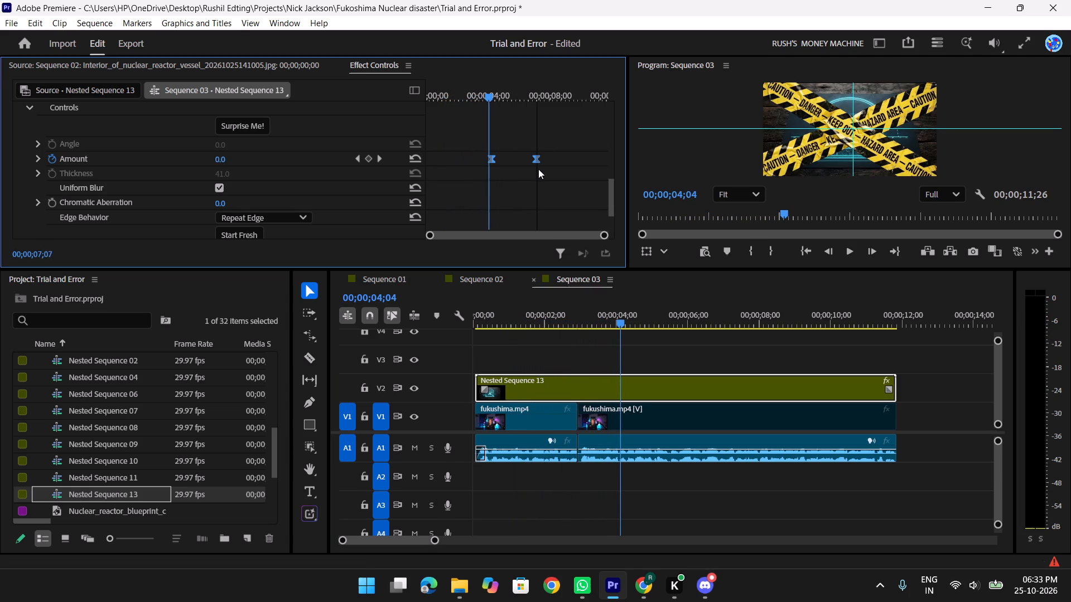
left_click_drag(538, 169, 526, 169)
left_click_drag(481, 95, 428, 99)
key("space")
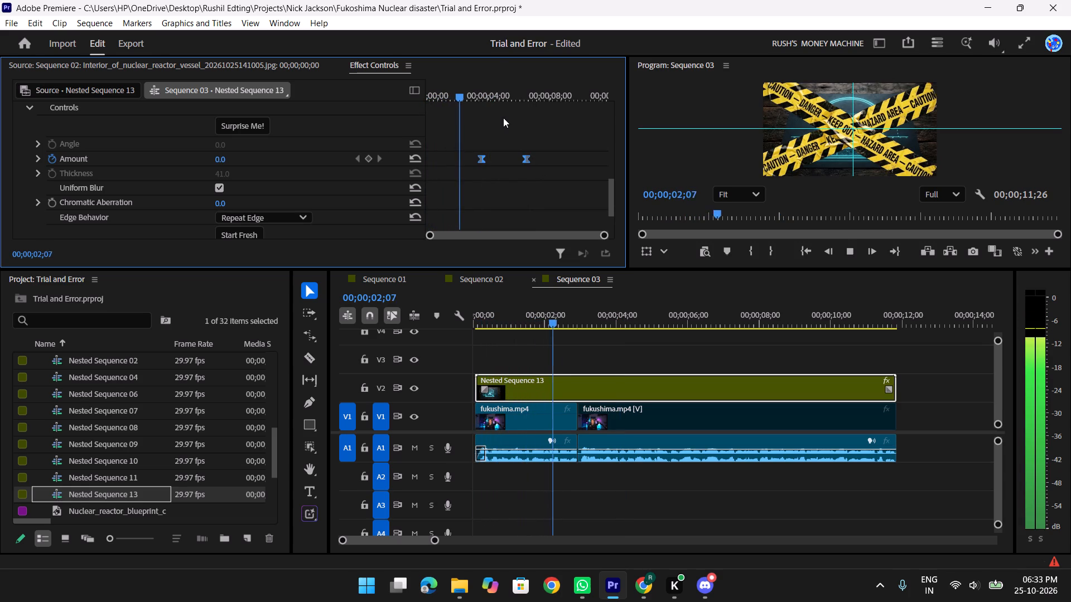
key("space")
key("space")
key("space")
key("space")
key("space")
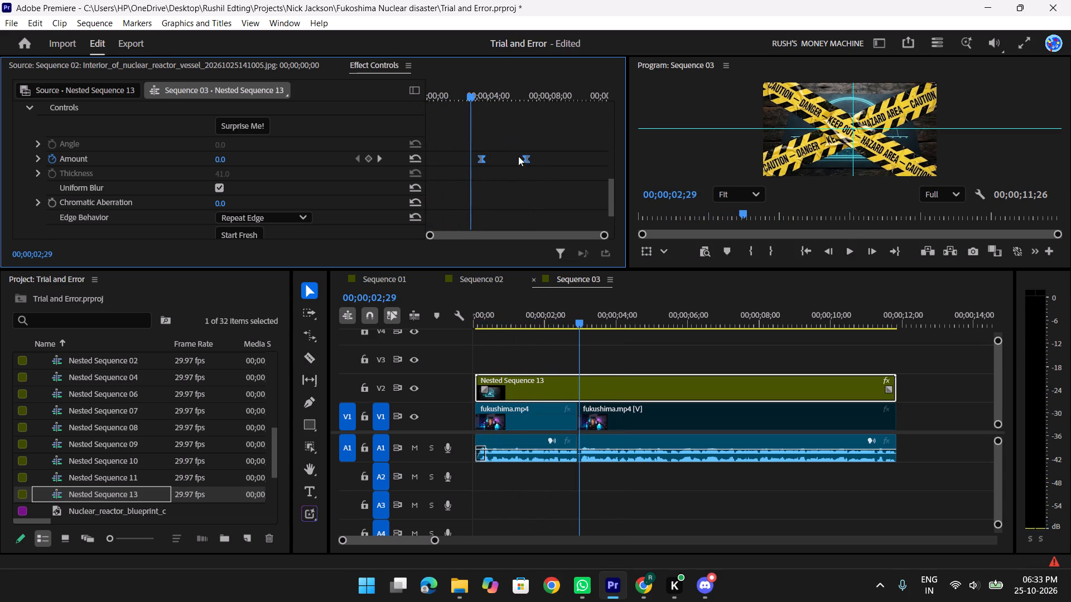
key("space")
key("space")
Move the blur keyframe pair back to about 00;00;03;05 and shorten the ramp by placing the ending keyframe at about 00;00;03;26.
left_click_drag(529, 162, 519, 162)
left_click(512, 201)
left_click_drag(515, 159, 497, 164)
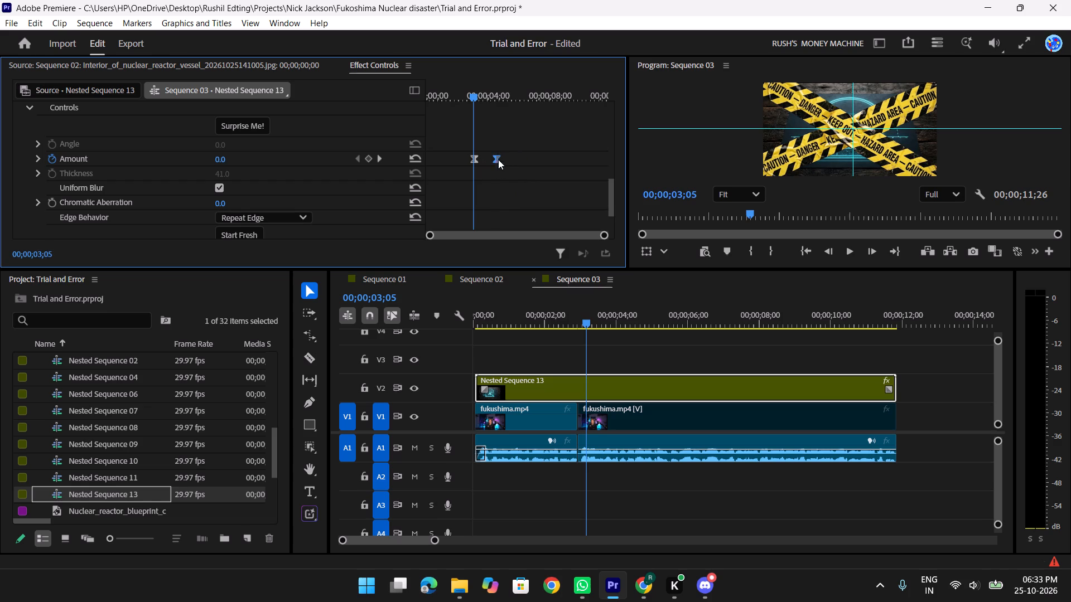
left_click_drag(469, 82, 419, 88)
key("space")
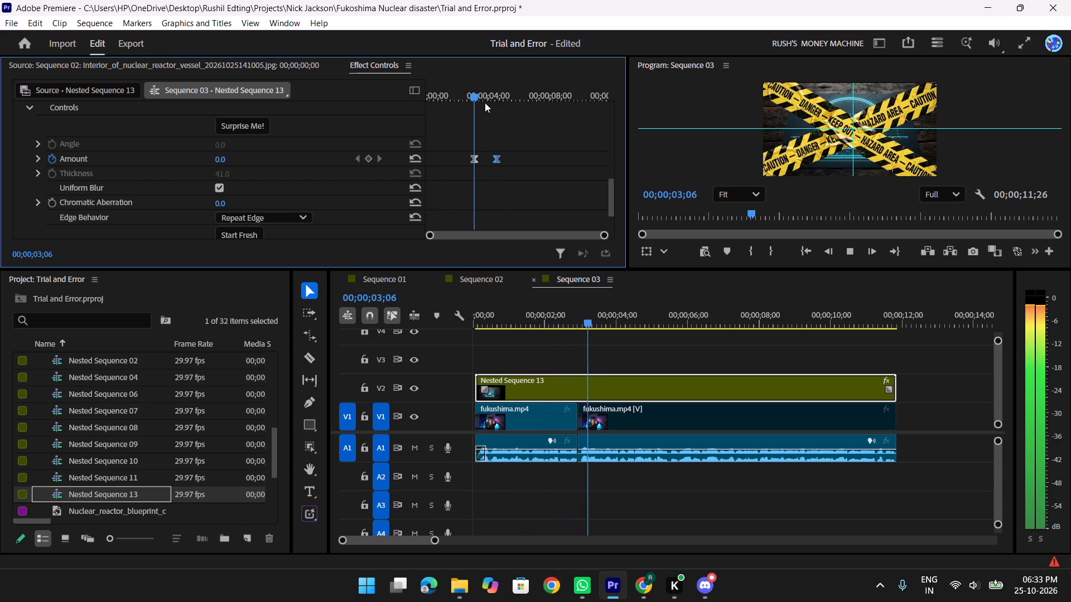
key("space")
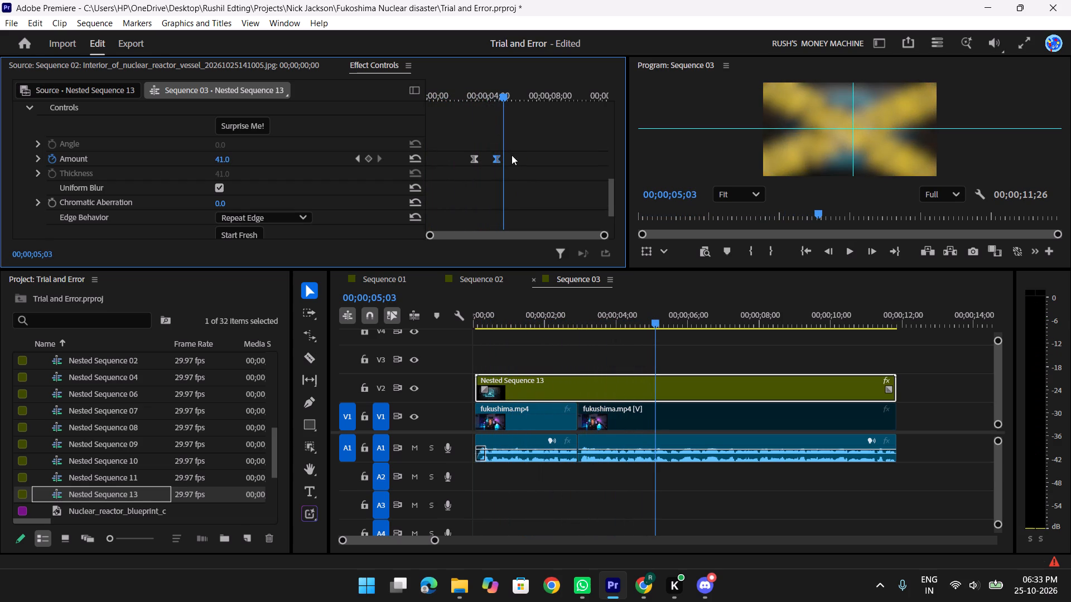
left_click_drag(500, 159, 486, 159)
Play through Sequence 03 repeatedly to examine the shortened blur transition after the caution tapes cross.
left_click_drag(500, 90, 373, 100)
key("space")
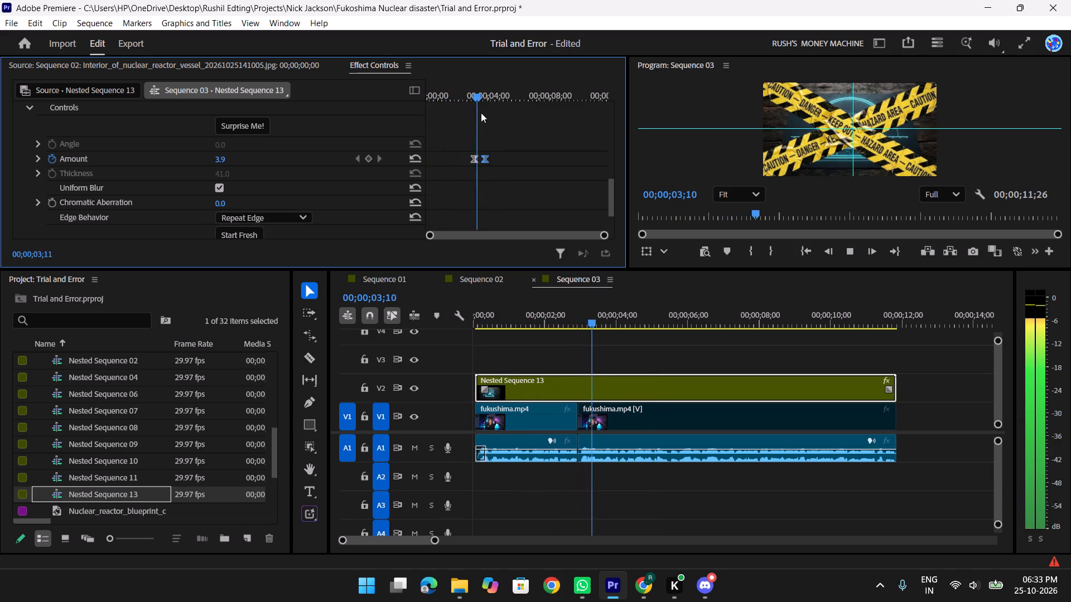
key("space")
key("space")
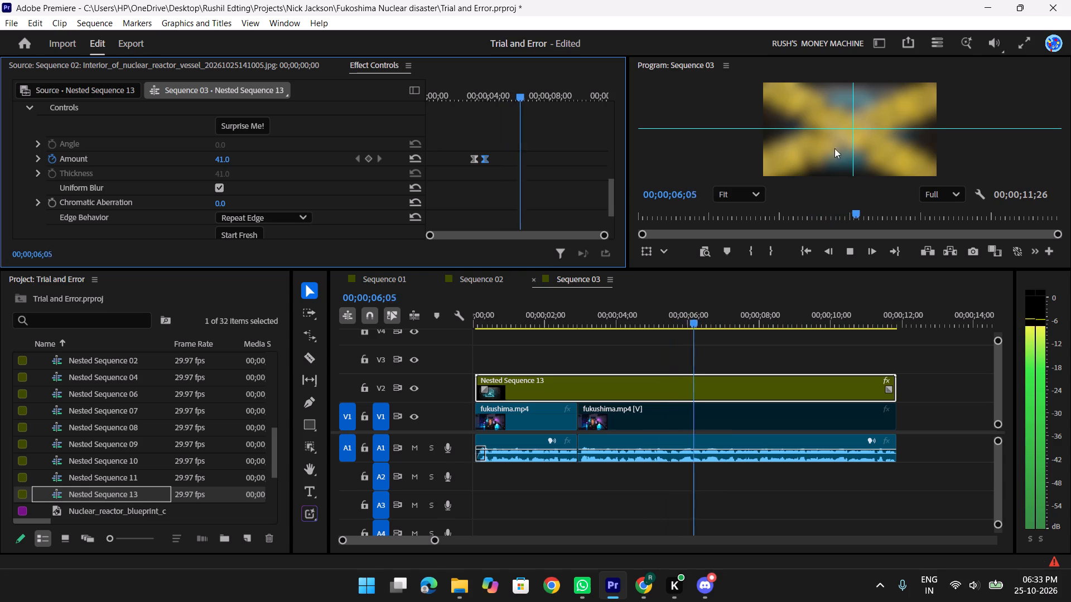
key("space")
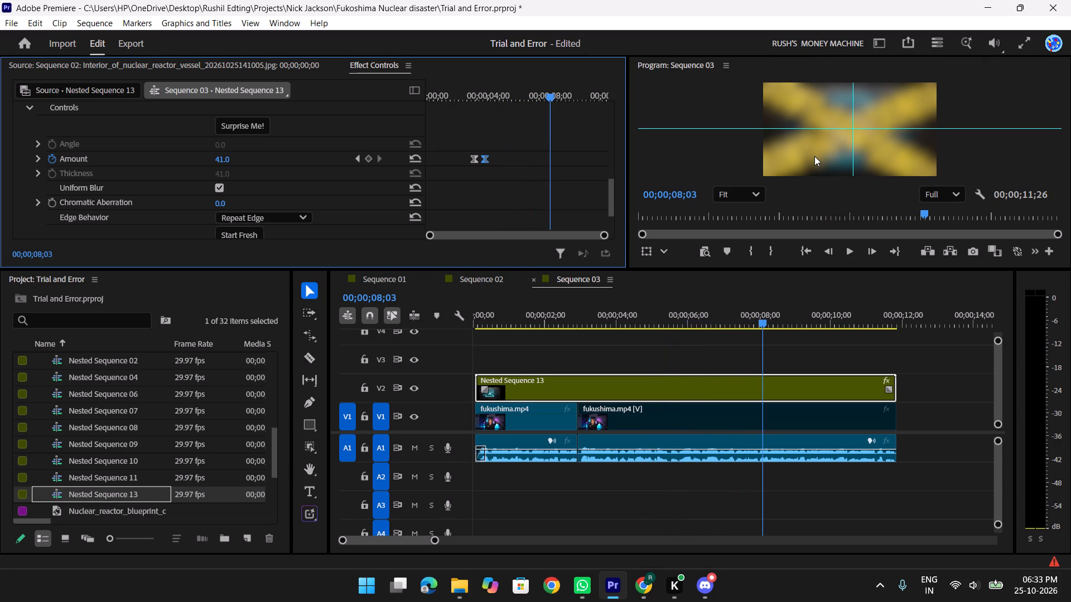
key("space")
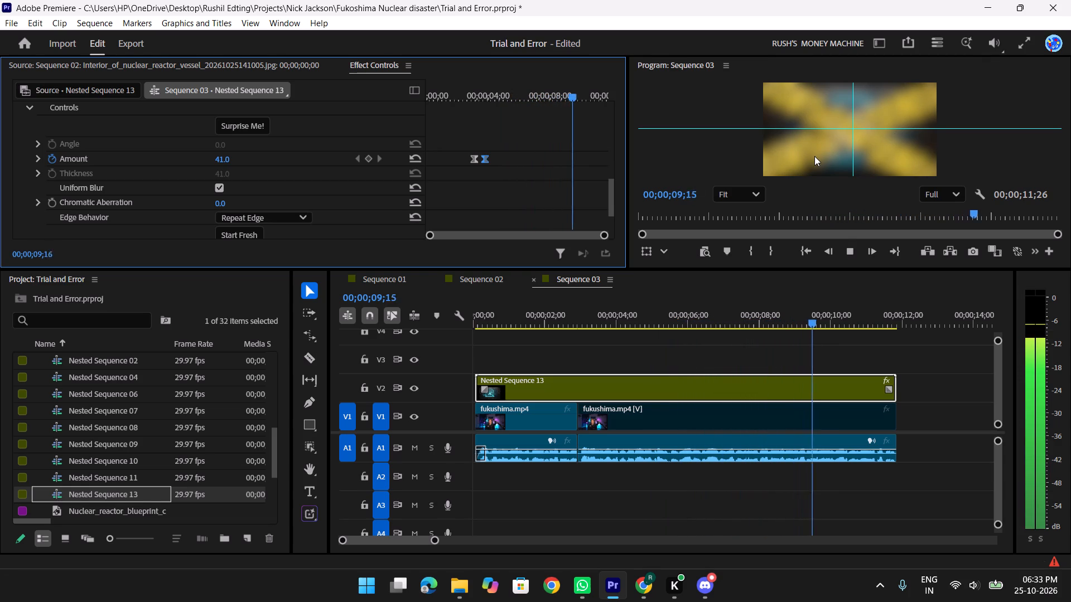
key("space")
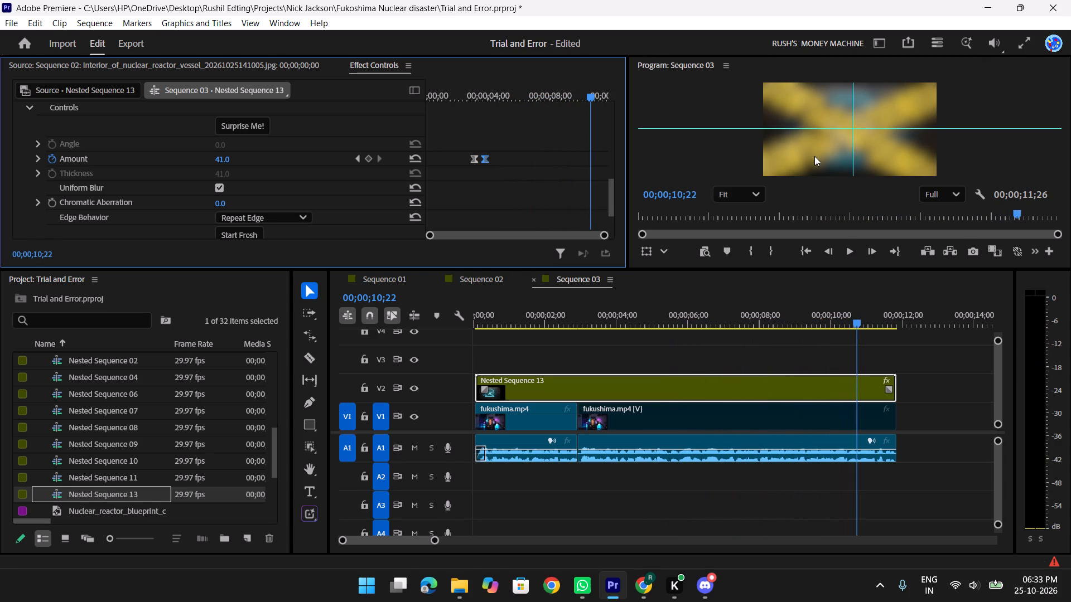
key("space")
scroll(814, 156, "down", 4)
scroll(814, 156, "up", 3)
key("space")
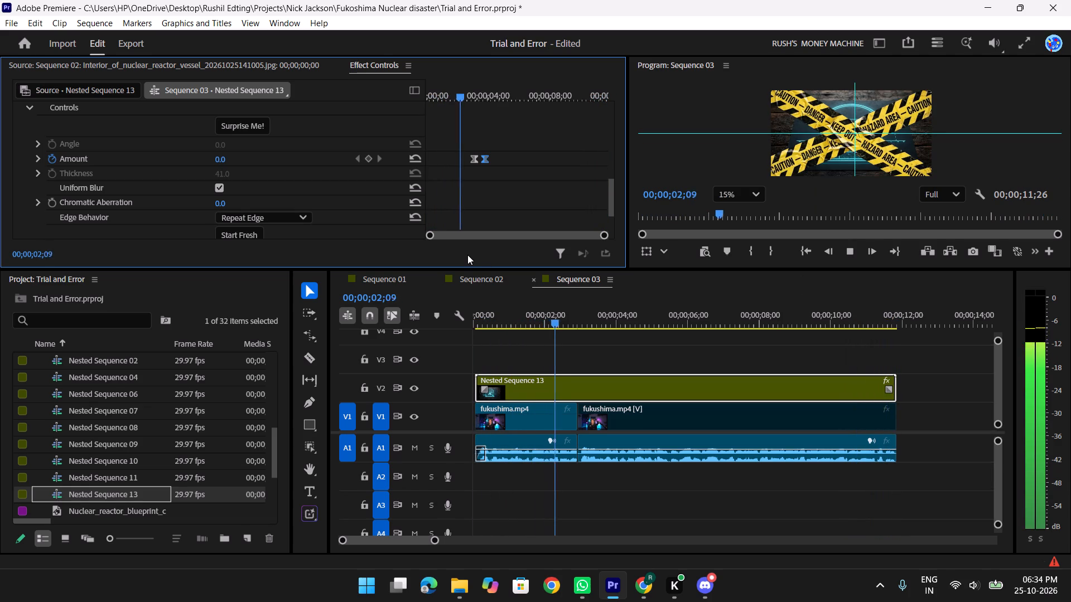
key("space")
key("space")
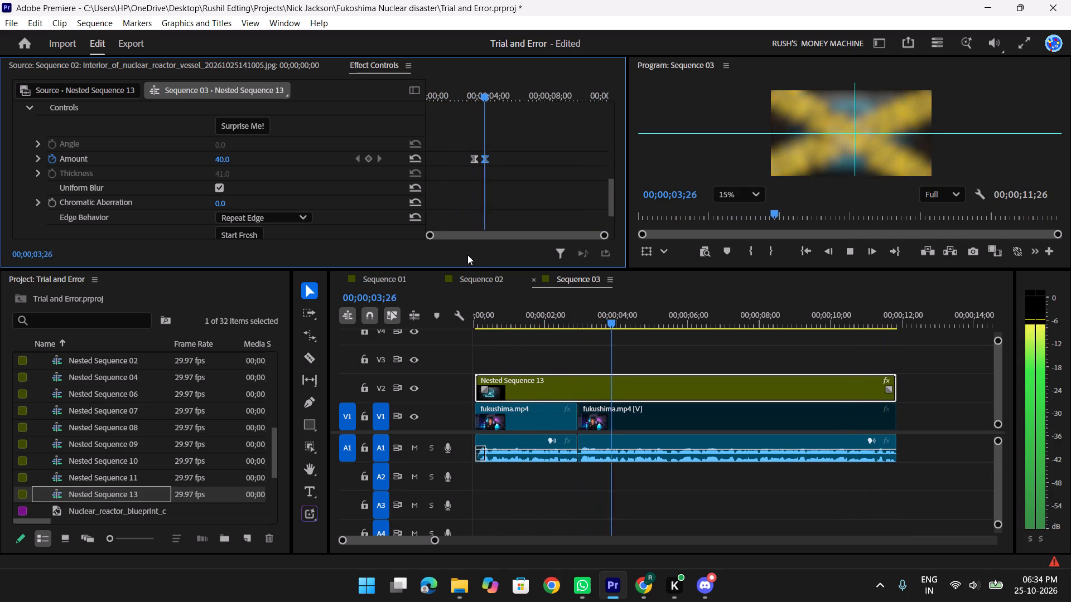
key("space")
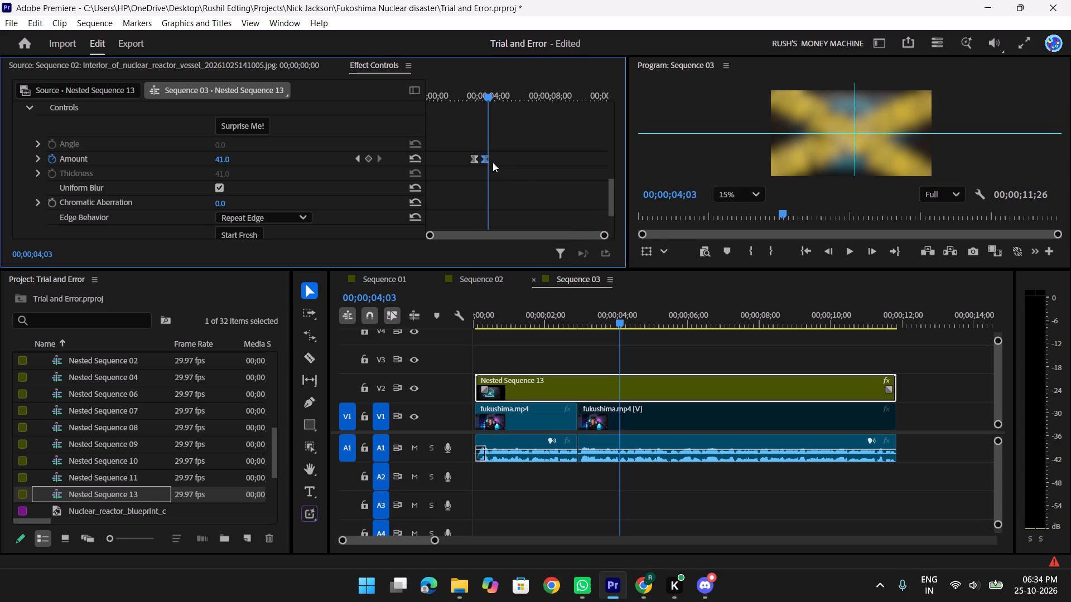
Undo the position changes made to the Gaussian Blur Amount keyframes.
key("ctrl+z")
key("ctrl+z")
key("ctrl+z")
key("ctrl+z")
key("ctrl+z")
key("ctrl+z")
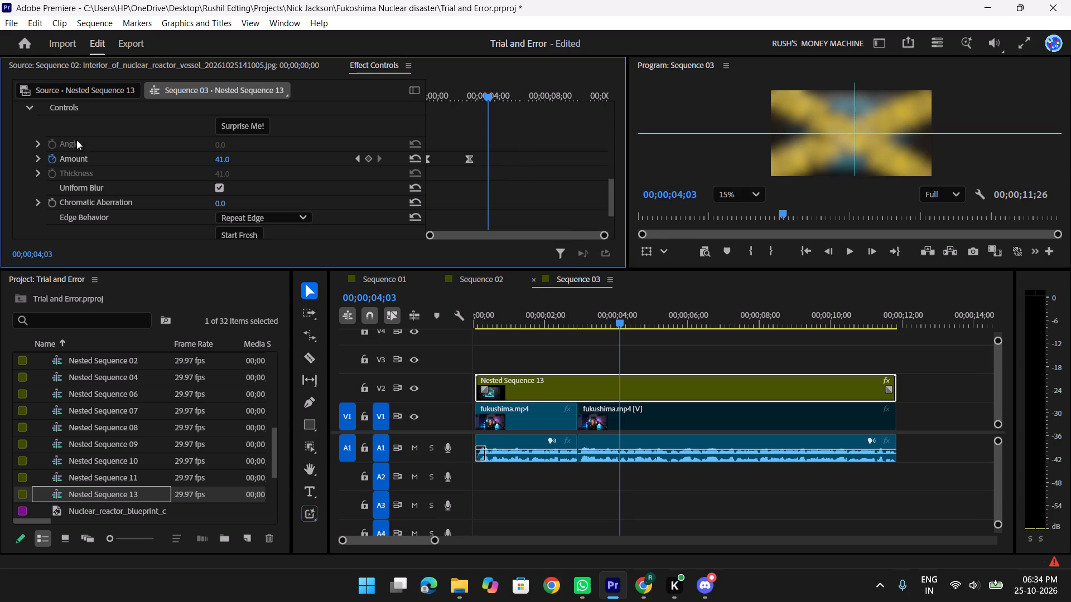
Remove the Gaussian Blur effect from Nested Sequence 13 and move the playhead to 00;00;00;10.
scroll(113, 168, "up", 3)
left_click(71, 134)
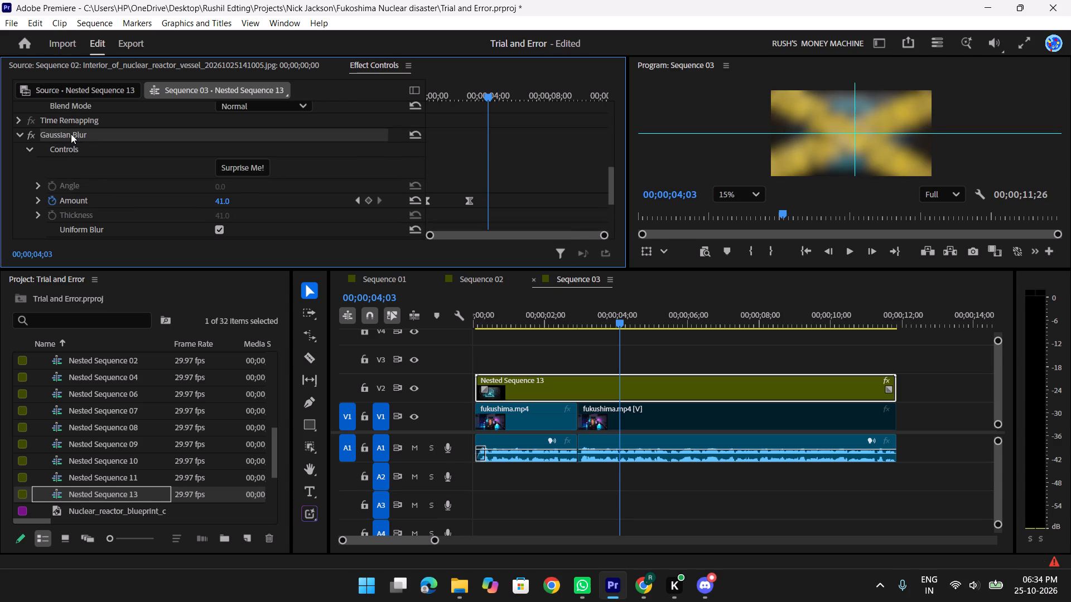
key("Delete")
left_click_drag(615, 305, 486, 317)
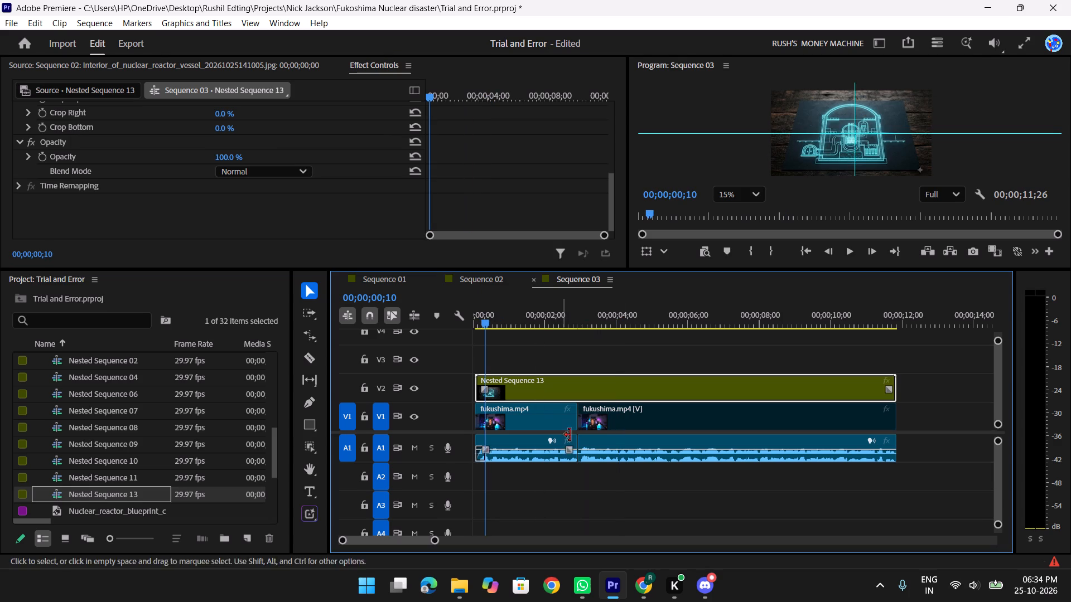
Enable Opacity keyframing on Nested Sequence 13 with a 100% keyframe at 00;00;02;28, after both caution tapes have crossed.
left_click(544, 428)
type("r")
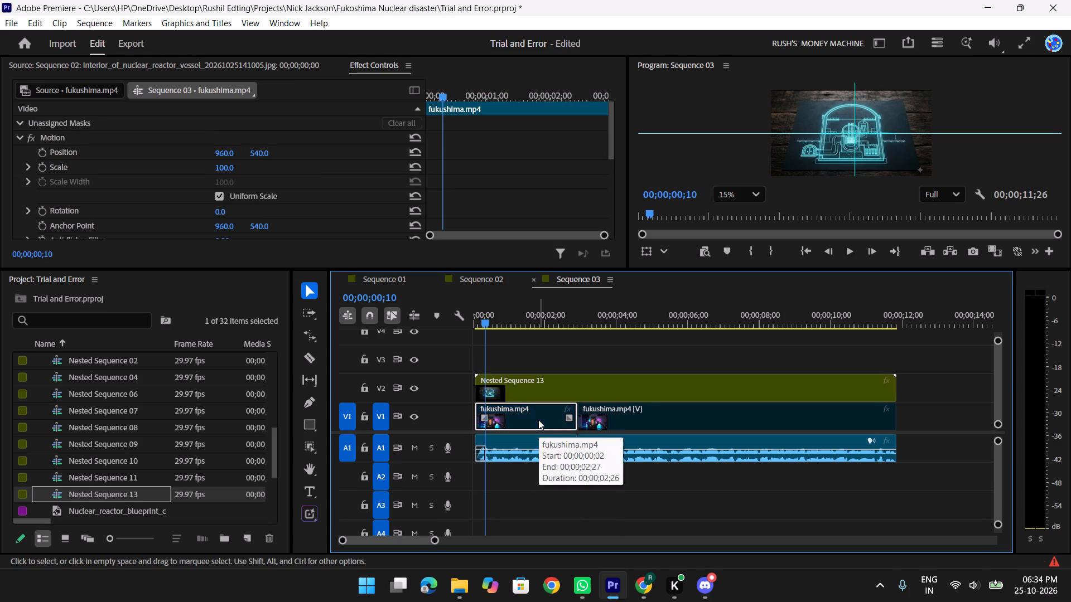
key("space")
left_click_drag(503, 320, 571, 309)
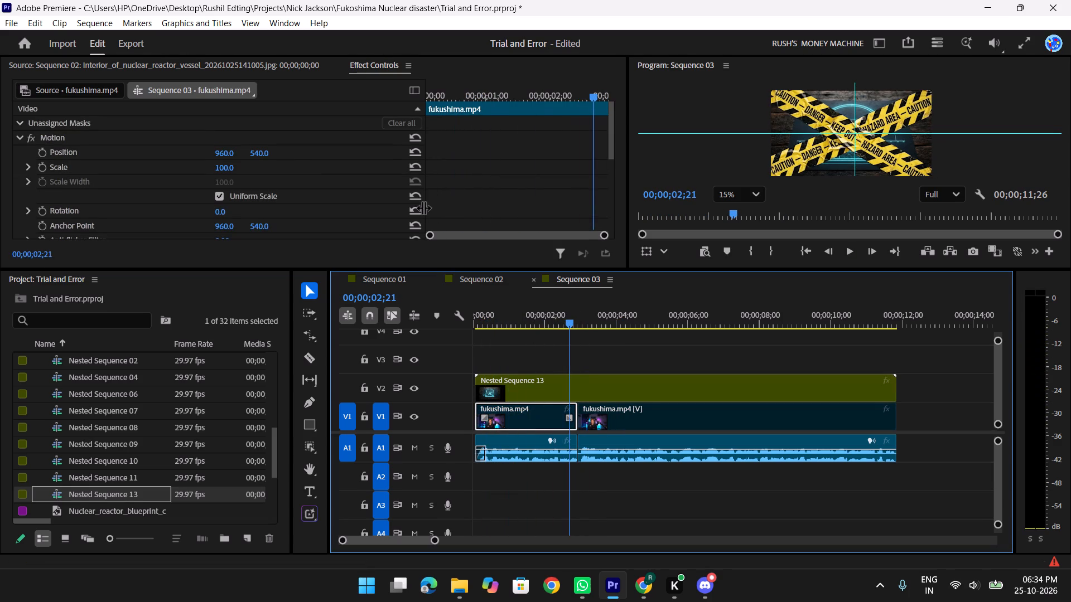
scroll(430, 205, "down", 12)
left_click_drag(596, 90, 545, 93)
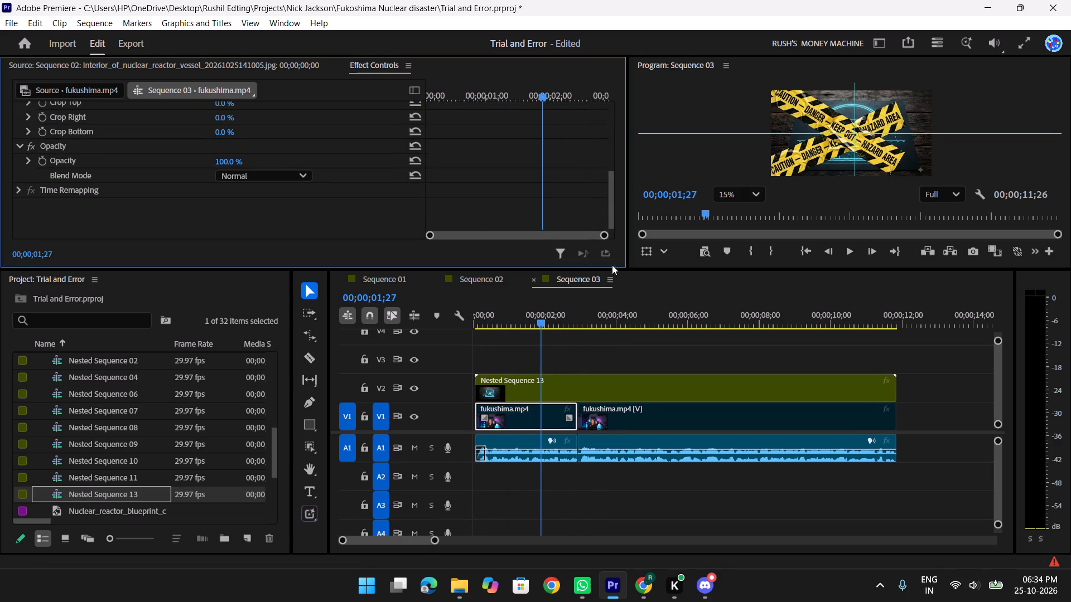
left_click_drag(542, 324, 573, 320)
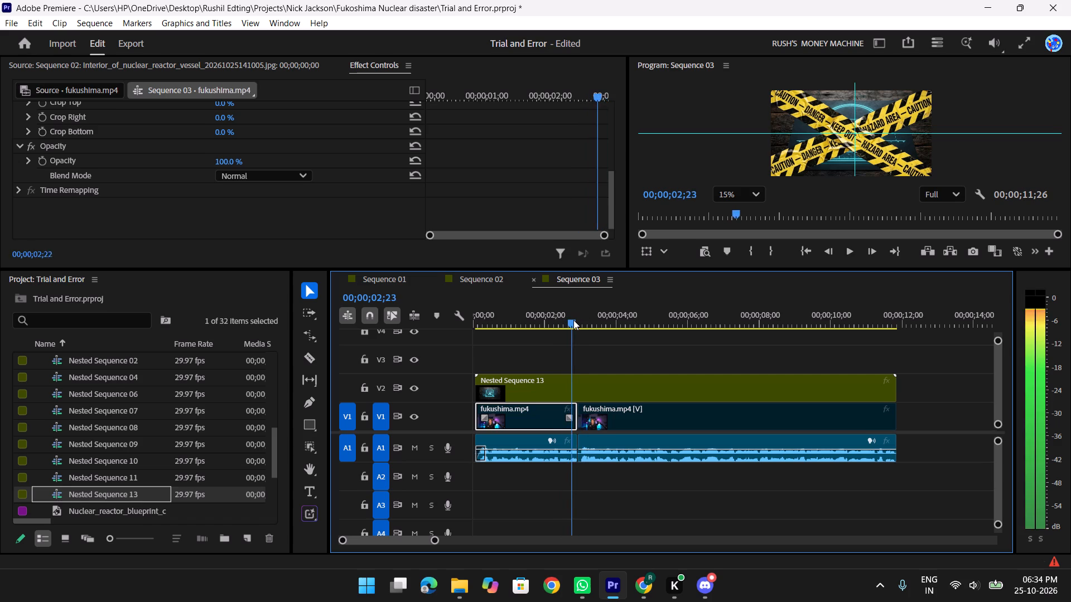
left_click_drag(573, 320, 579, 318)
scroll(464, 128, "down", 2)
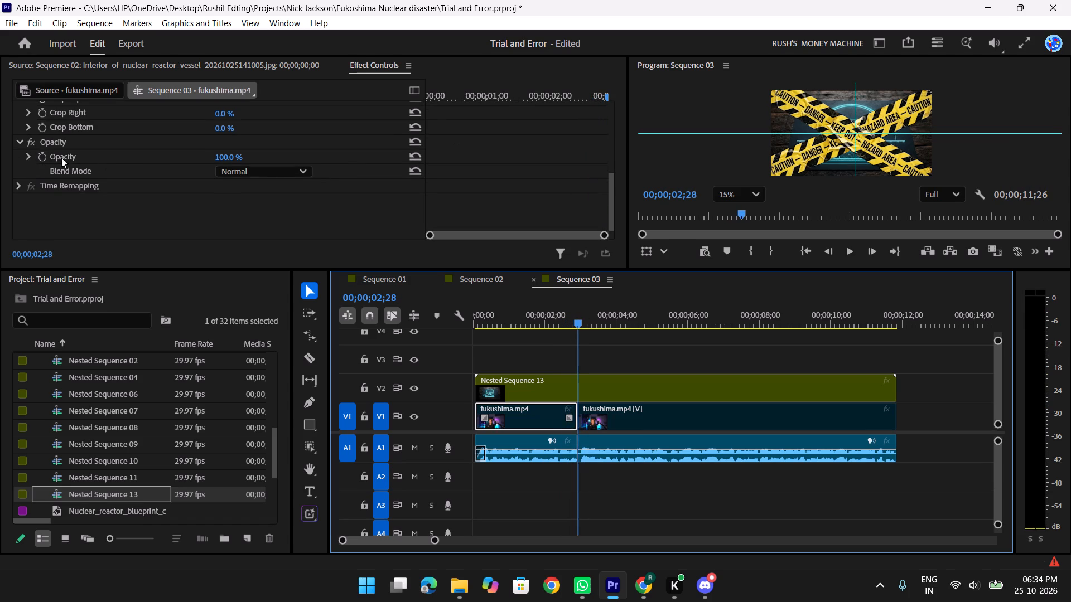
left_click(629, 154)
left_click_drag(627, 156, 734, 161)
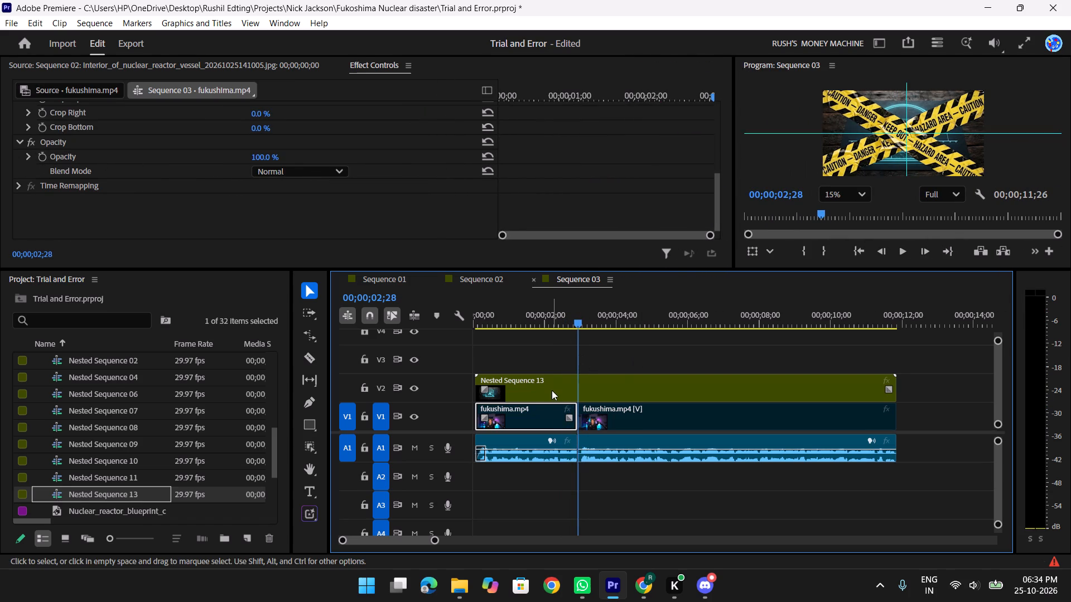
left_click(552, 390)
scroll(141, 197, "down", 11)
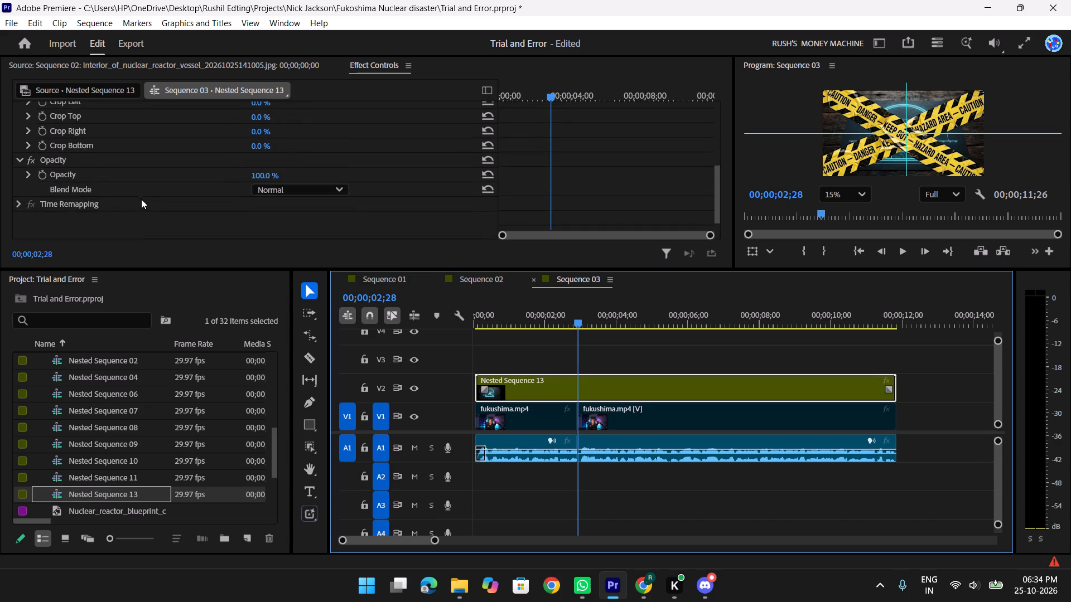
scroll(140, 201, "up", 4)
scroll(140, 201, "down", 4)
left_click(41, 177)
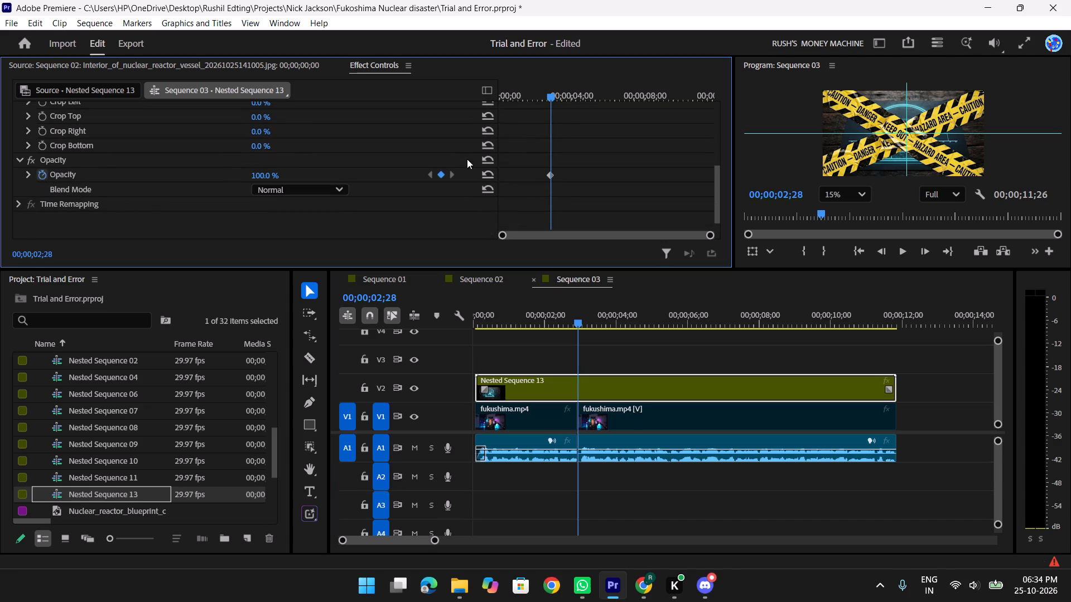
Add a second Opacity keyframe of 30% to Nested Sequence 13 at 00;00;04;02.
left_click_drag(547, 93, 573, 93)
left_click(573, 93)
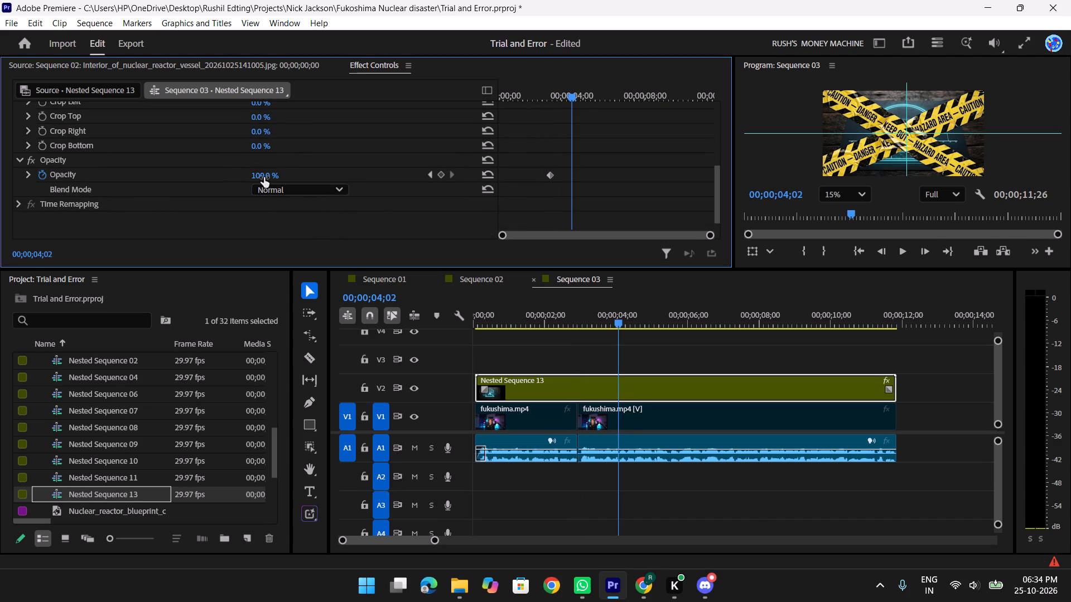
left_click_drag(264, 177, 131, 201)
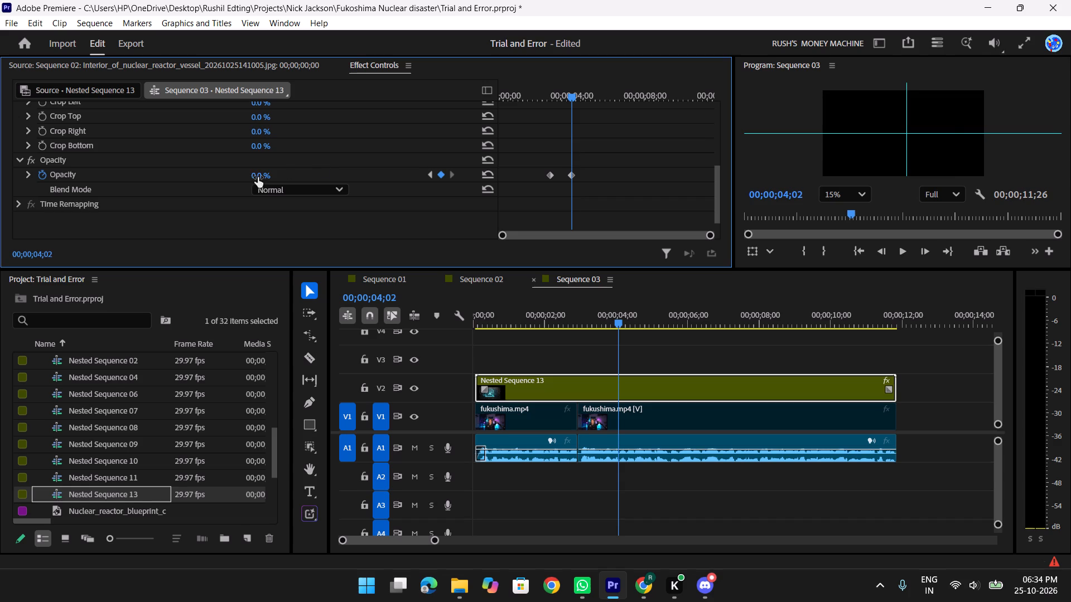
left_click_drag(258, 177, 283, 178)
left_click(260, 176)
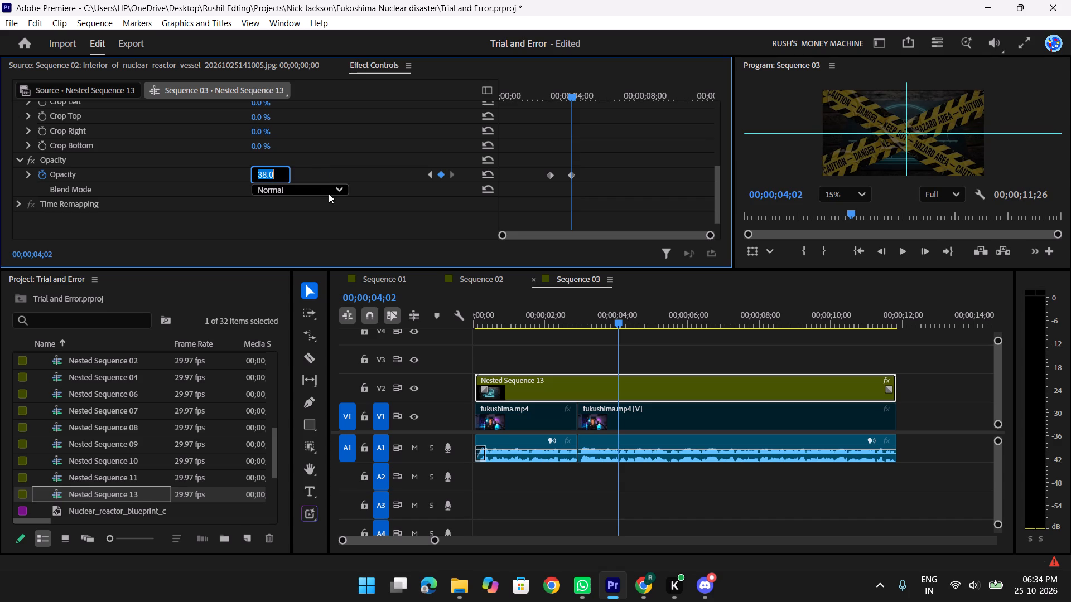
type("30.")
key("Return")
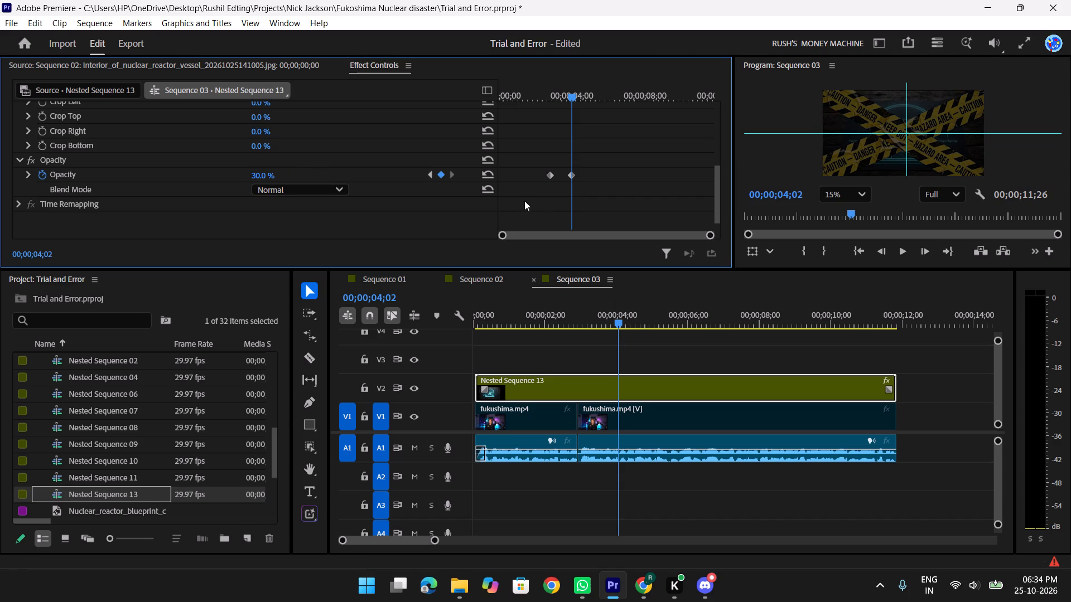
Apply ease in and ease out to both Opacity keyframes of Nested Sequence 13.
left_click_drag(581, 167, 516, 179)
type("89")
Play through Sequence 03 repeatedly to examine the opacity fade and the timing of the caution tapes.
left_click_drag(614, 314, 355, 309)
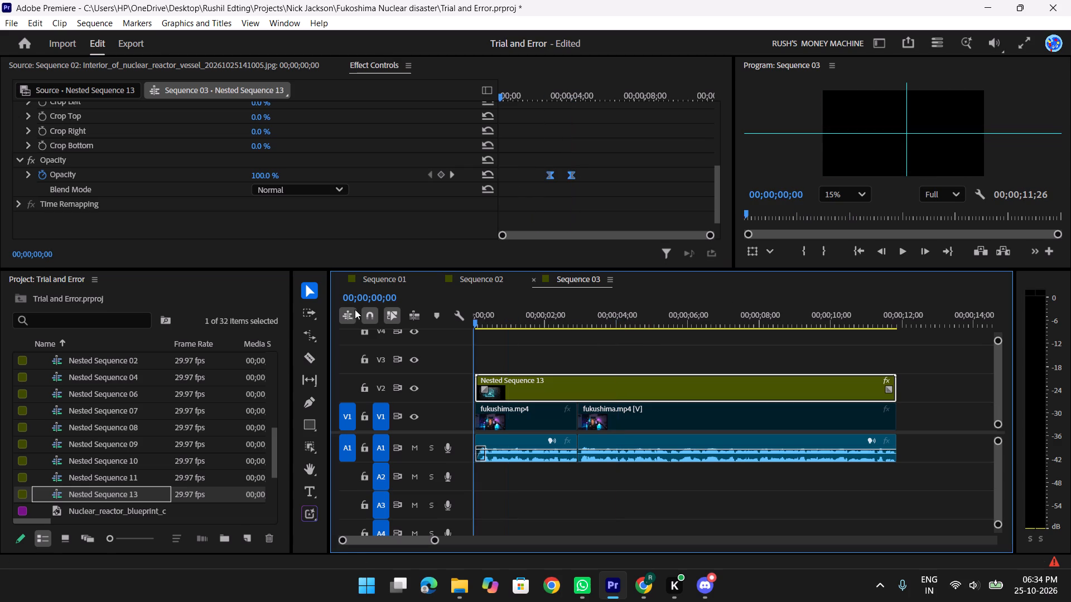
left_click_drag(355, 309, 354, 309)
key("space")
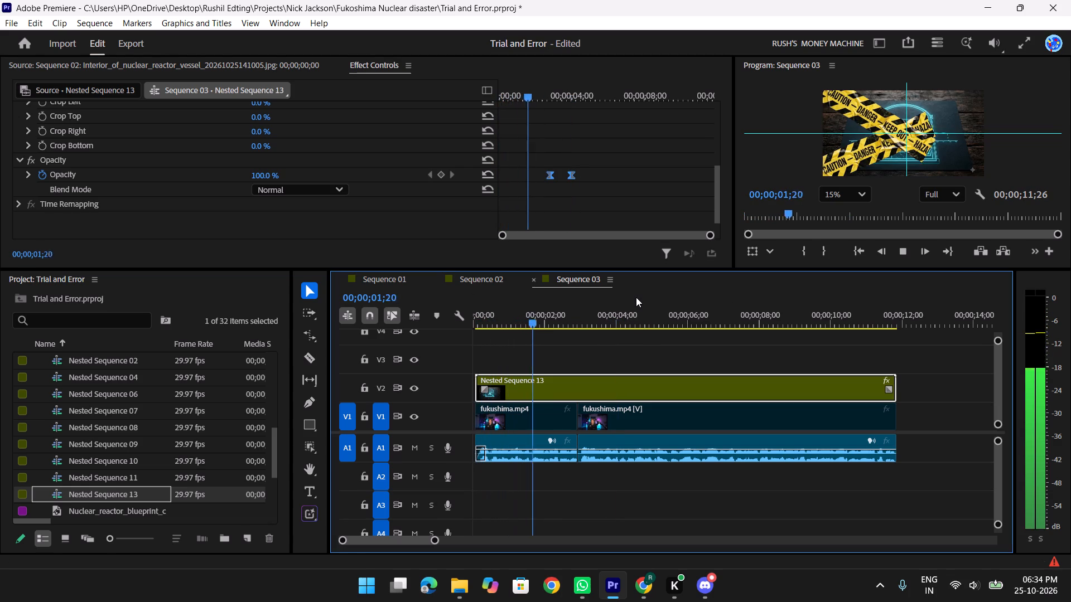
key("space")
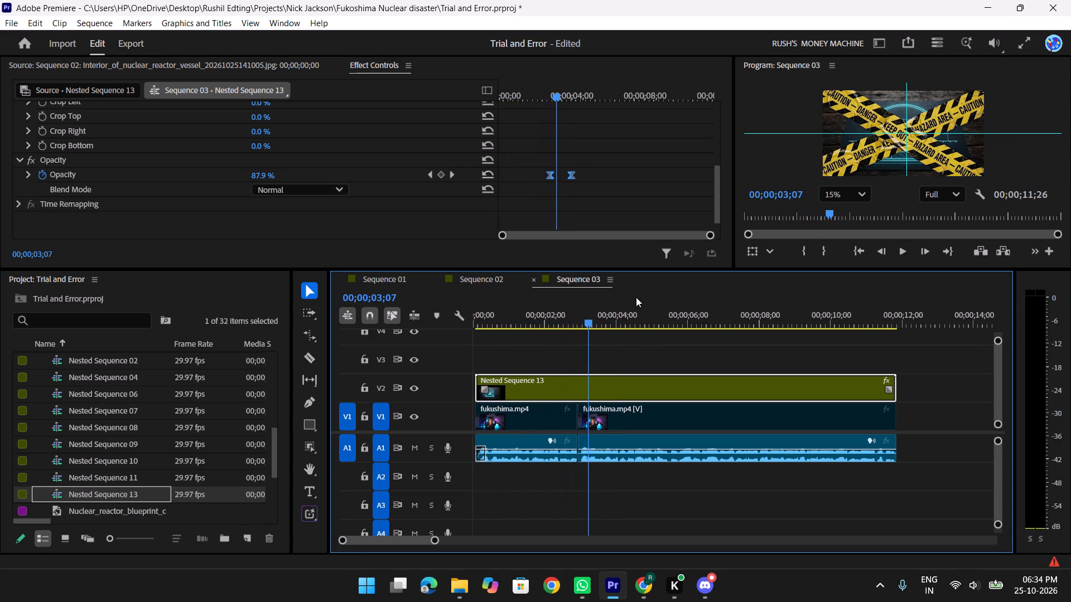
key("space")
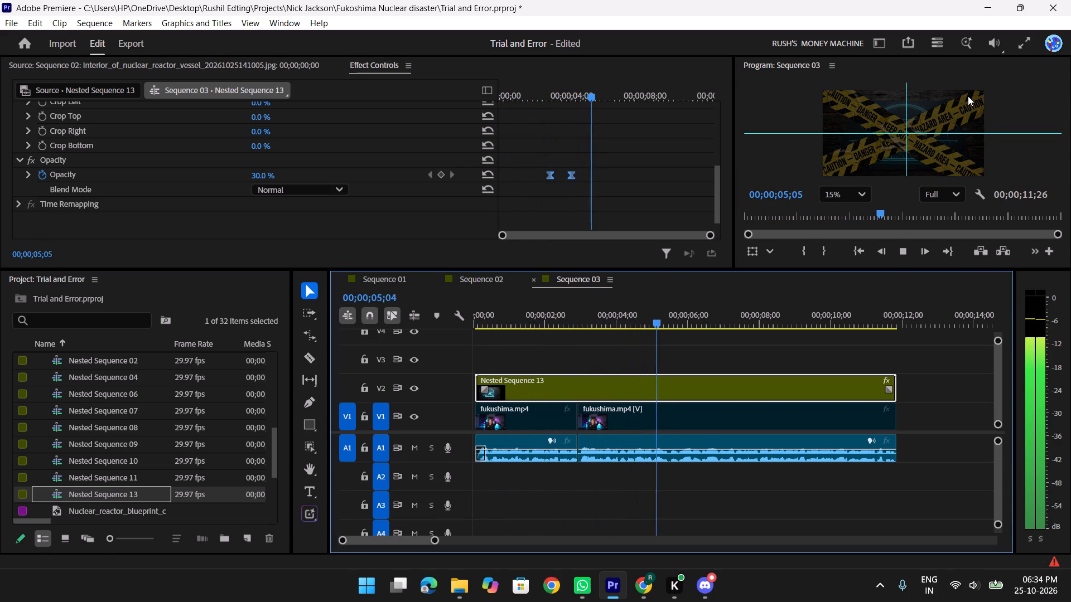
key("space")
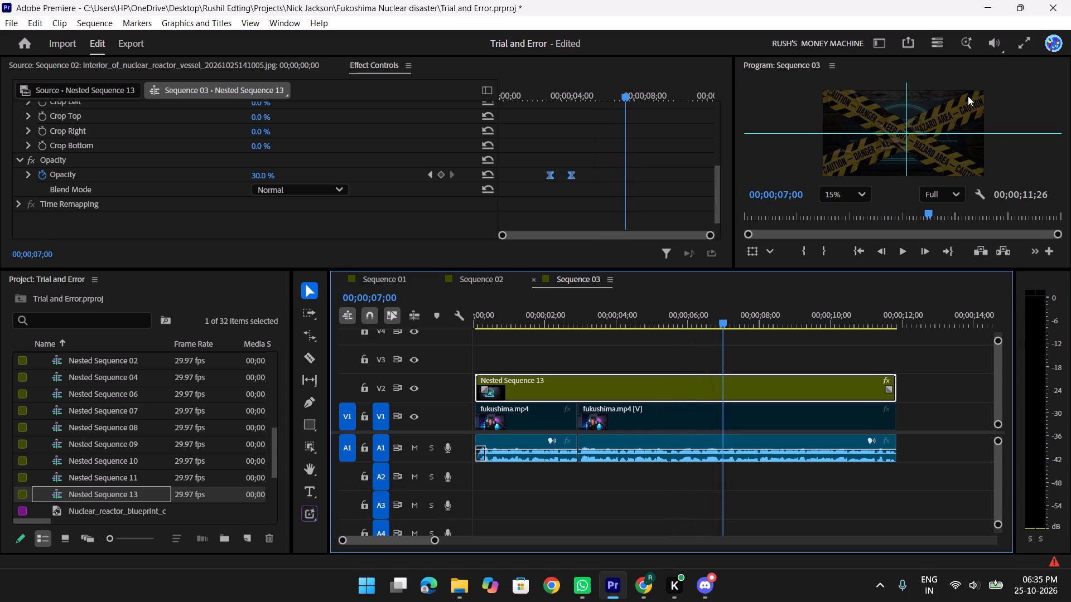
key("space")
key("space")
key("space")
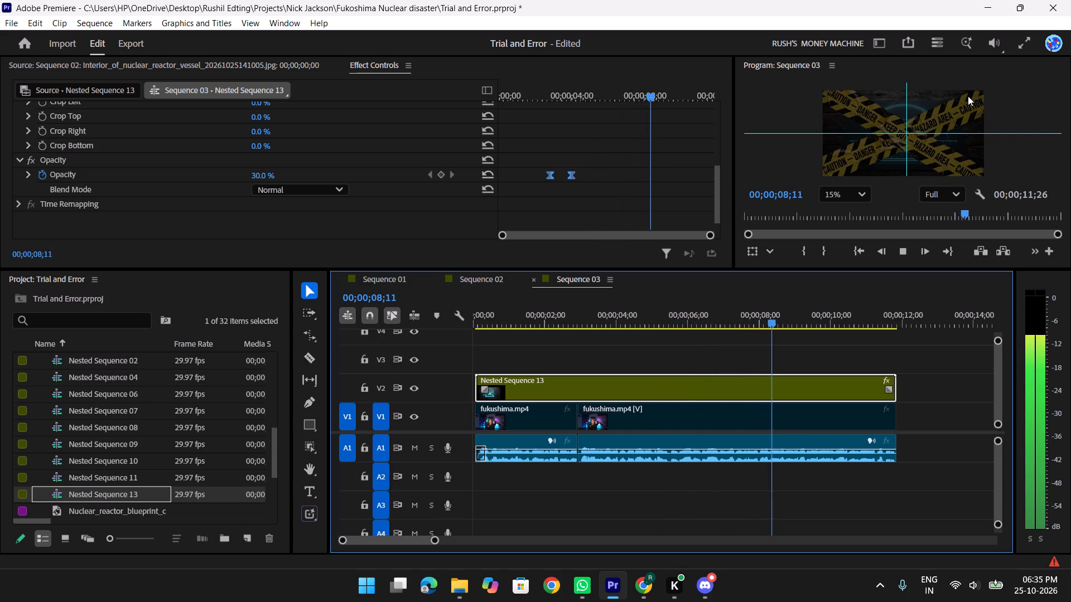
key("space")
key("space")
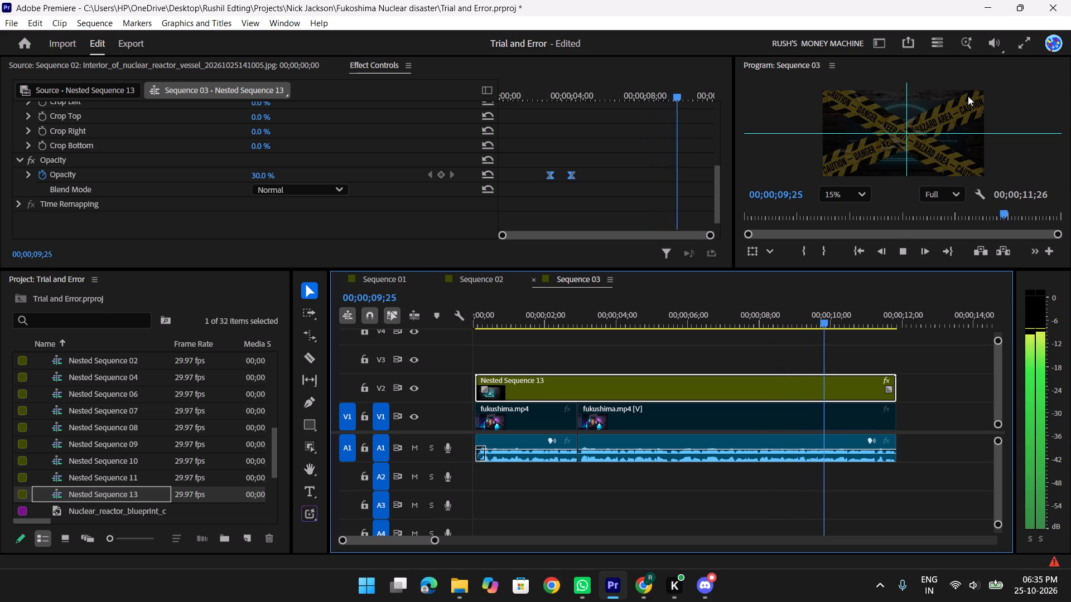
key("space")
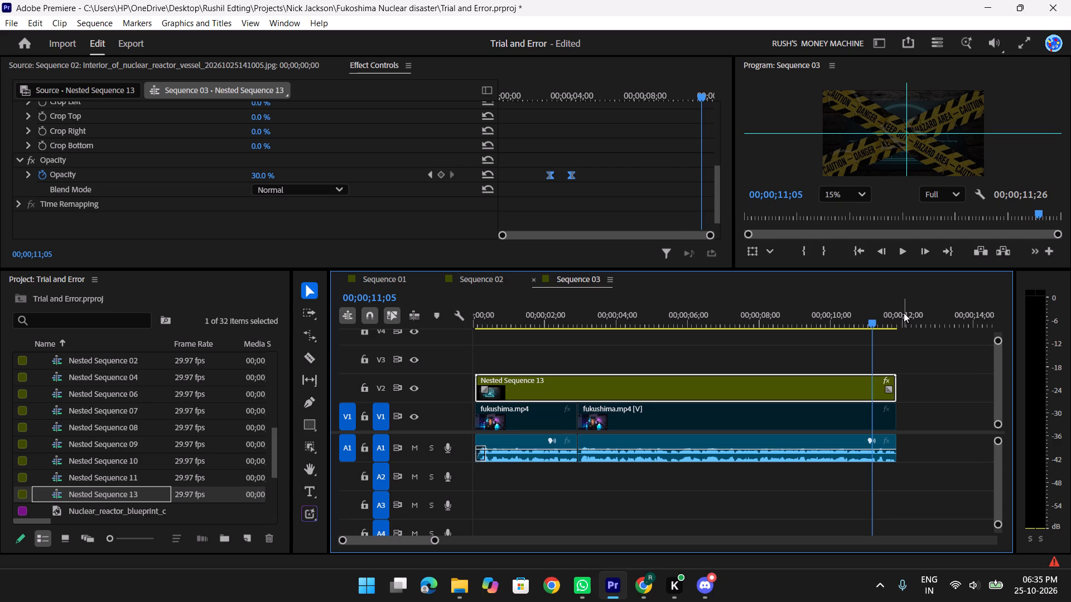
key("space")
key("space")
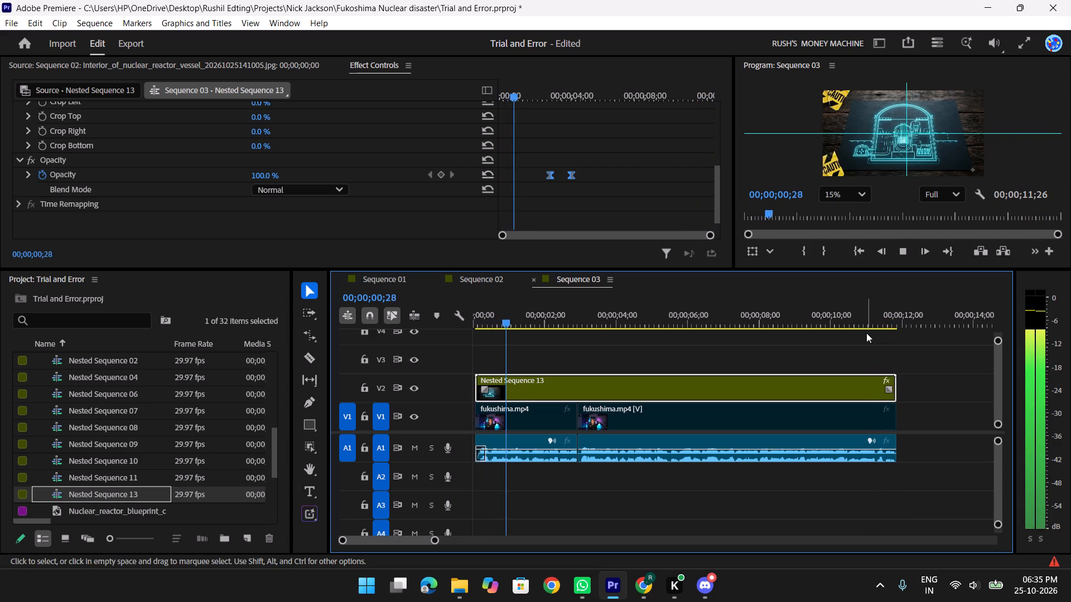
key("space")
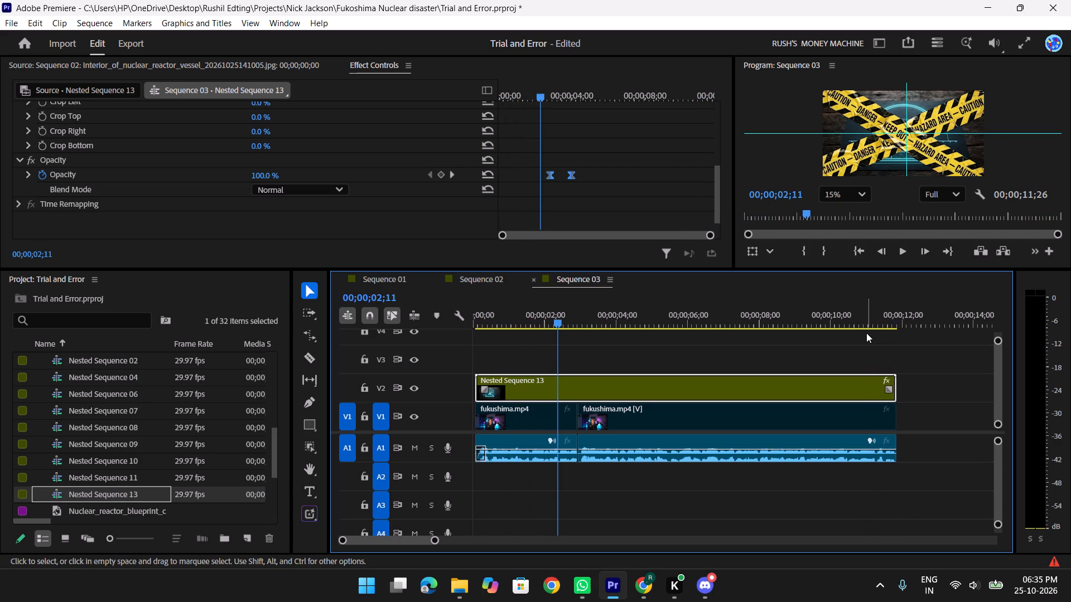
key("space")
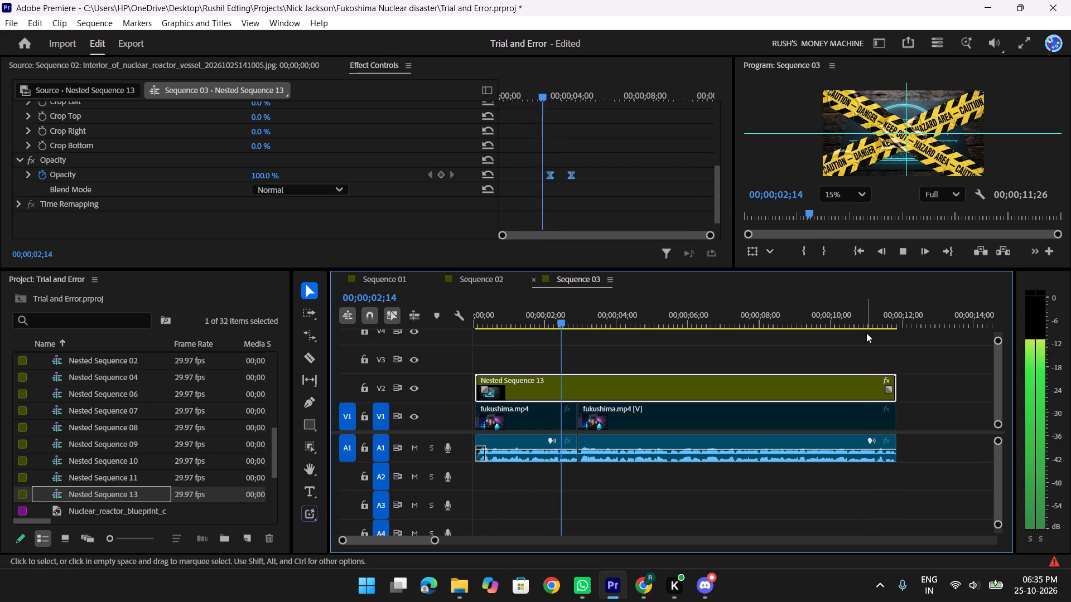
key("space")
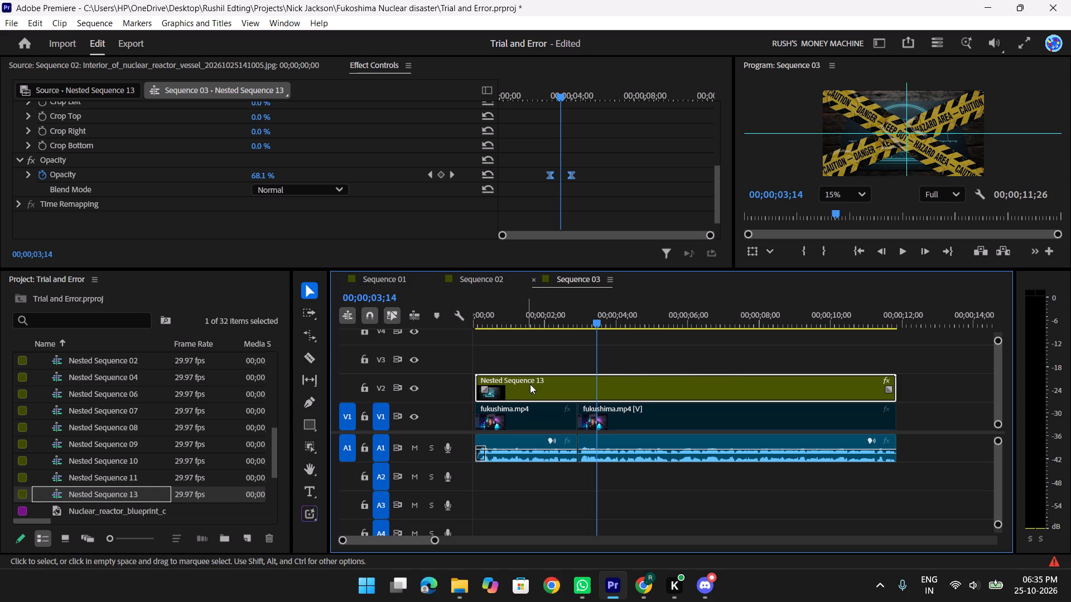
Inside Nested Sequence 13, move the V3 caution tape's ending Crop Right keyframe earlier, near 00;00;01;19.
left_click(537, 382)
left_click_drag(591, 313, 536, 325)
double_click(561, 386)
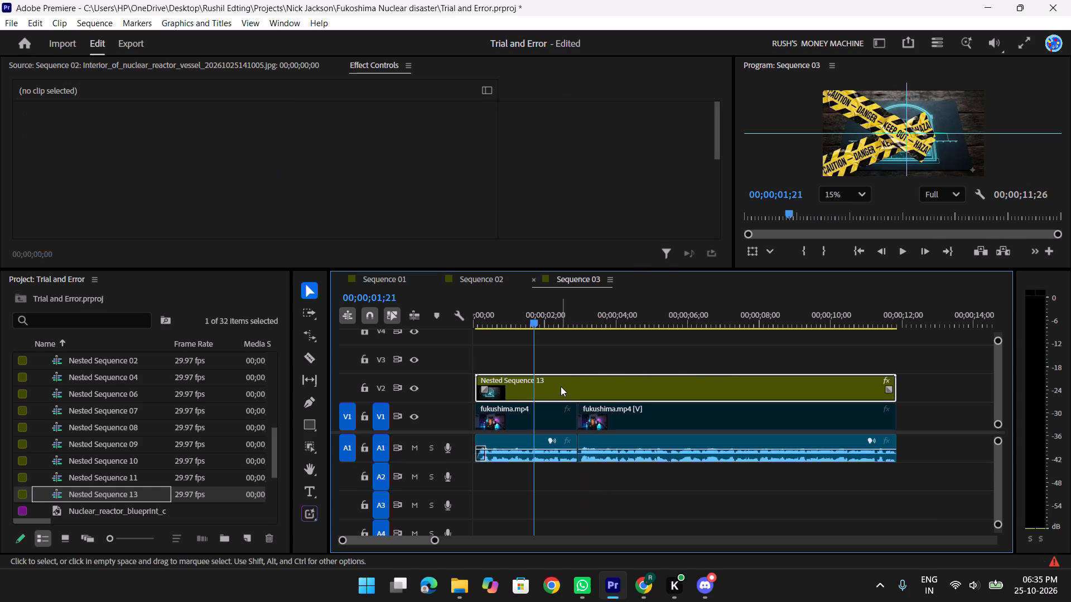
left_click(573, 363)
scroll(570, 144, "down", 8)
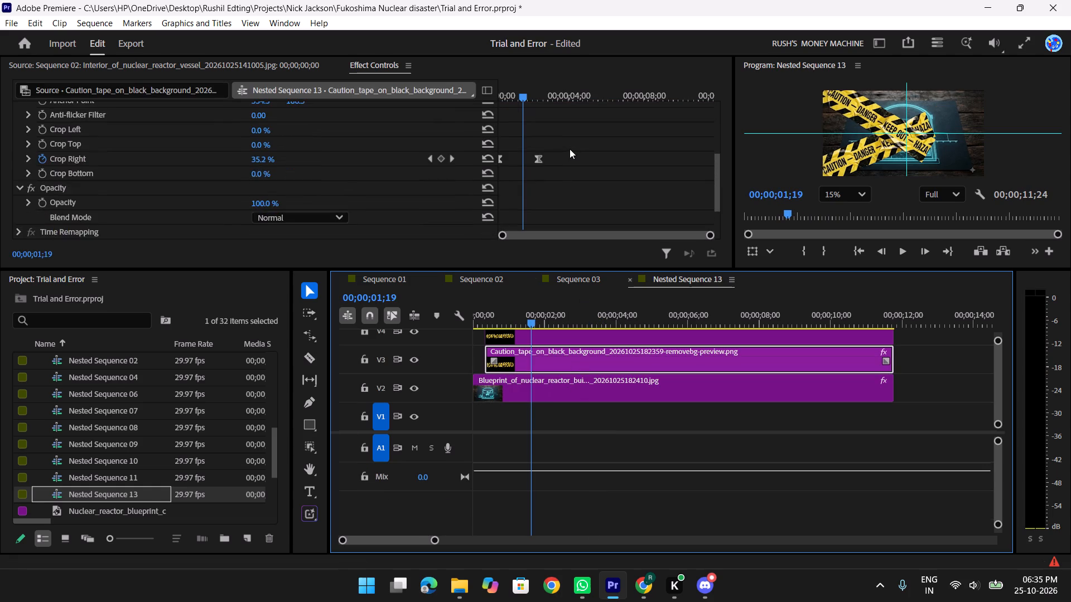
scroll(570, 149, "down", 4)
left_click_drag(592, 165, 537, 125)
left_click_drag(534, 116, 522, 116)
Move the V4 caution tape's ending Crop Right keyframe earlier, to about 00;00;01;19.
left_click(586, 333)
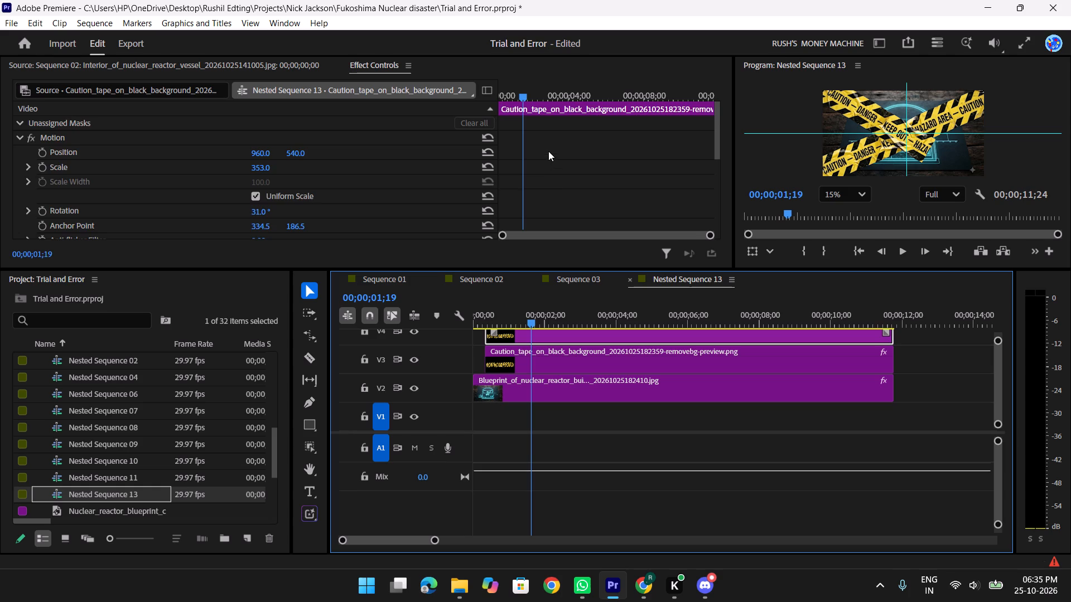
scroll(548, 151, "down", 8)
left_click_drag(539, 175, 523, 178)
Play back Nested Sequence 13 and Sequence 03 to examine the faster tape crossing and the opacity fade.
left_click_drag(534, 312, 427, 319)
key("space")
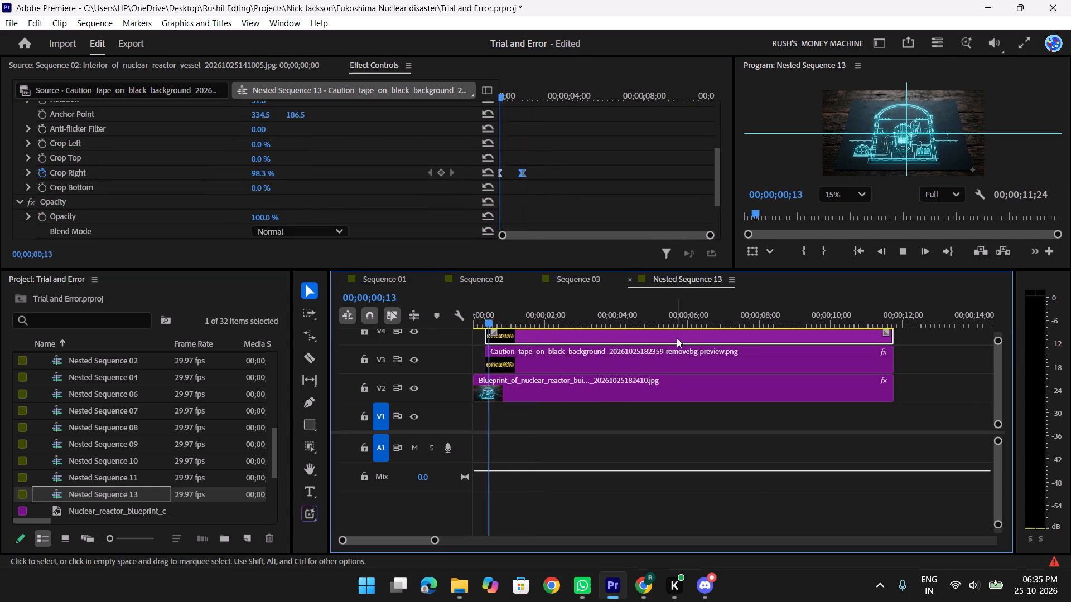
key("space")
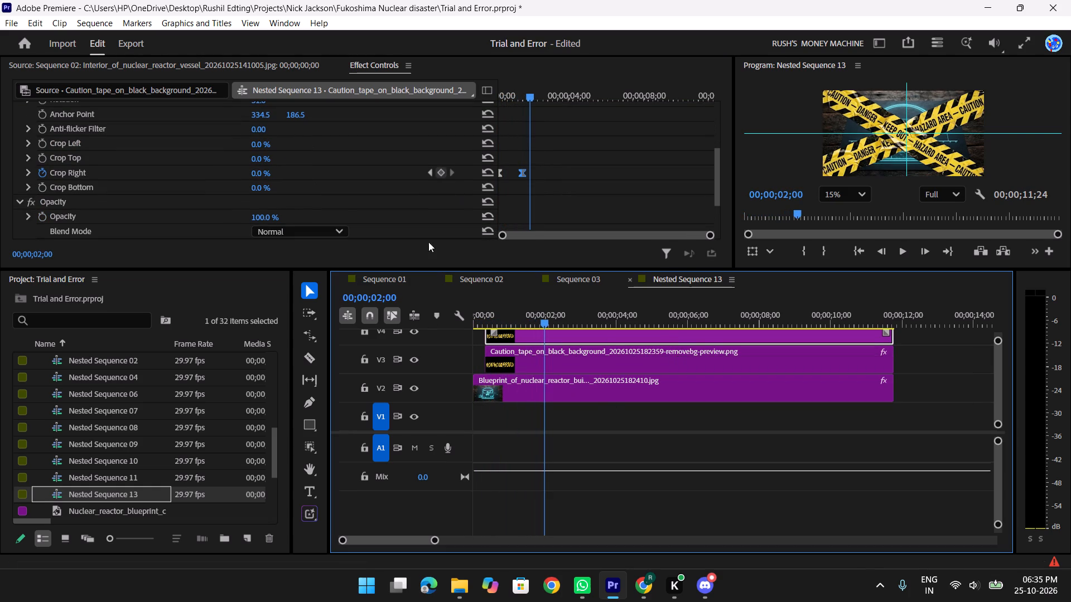
left_click(571, 281)
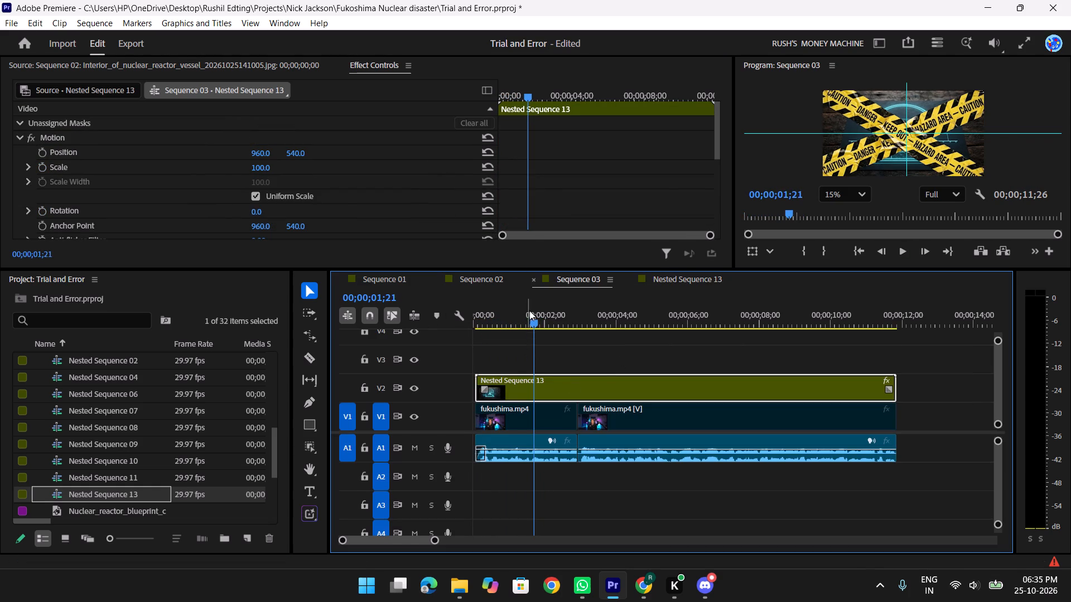
left_click_drag(529, 310, 451, 321)
key("space")
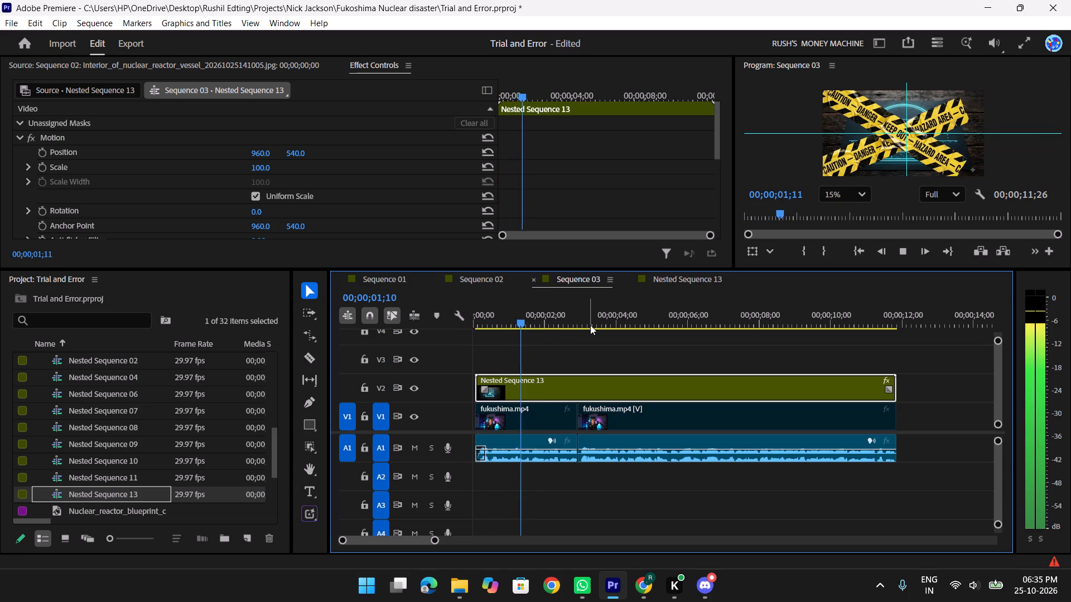
key("space")
key("space")
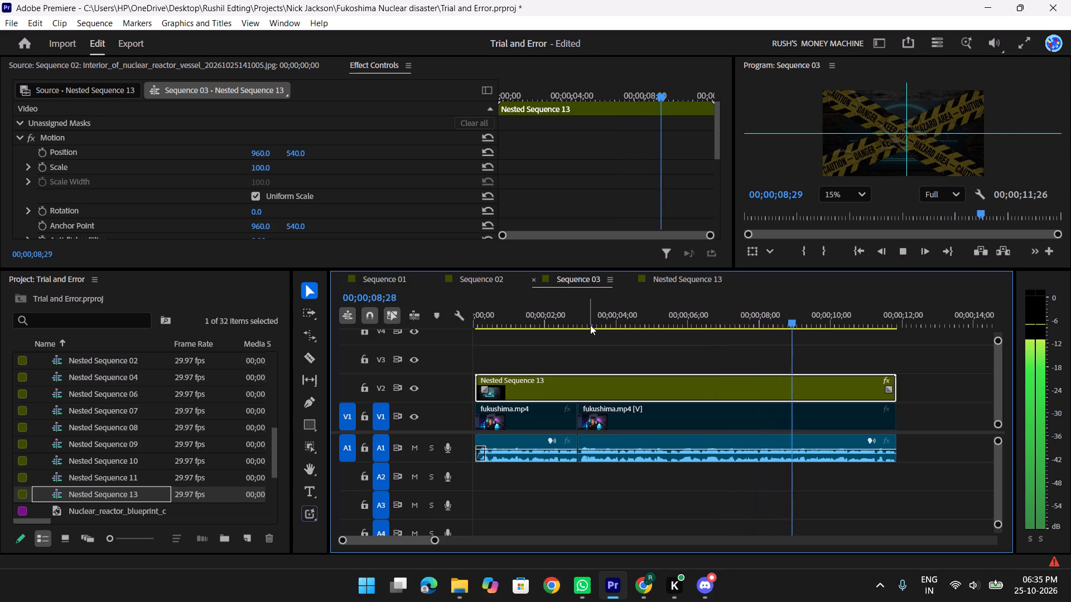
key("space")
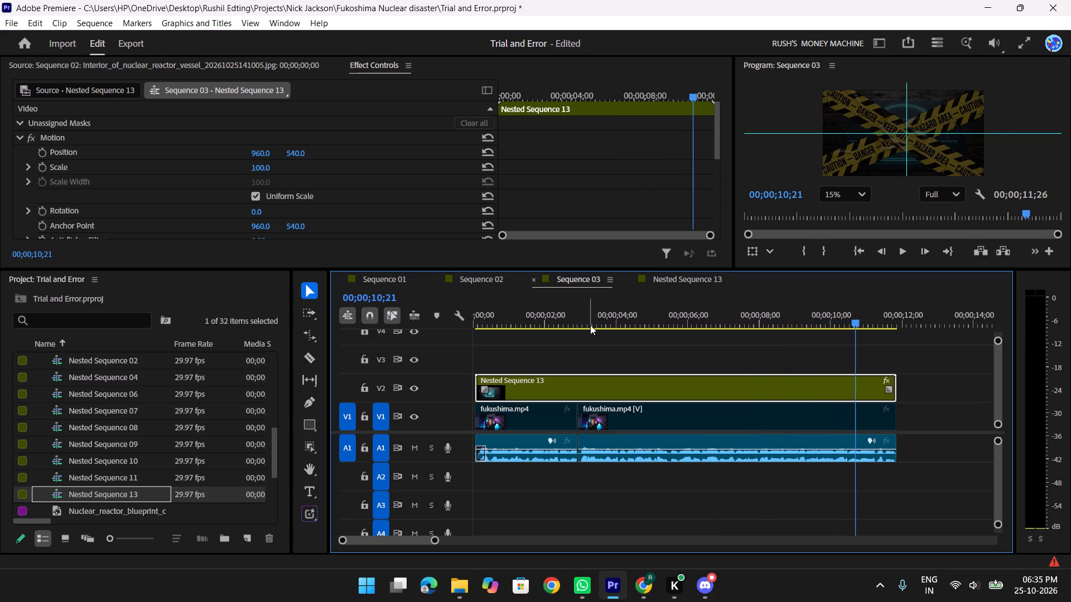
key("space")
key("space")
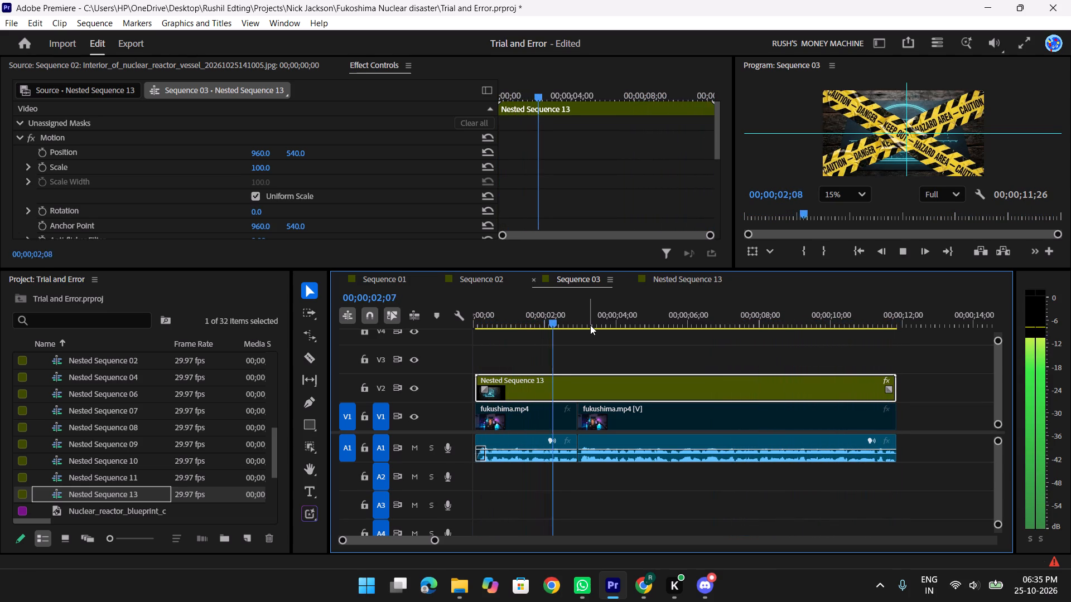
key("space")
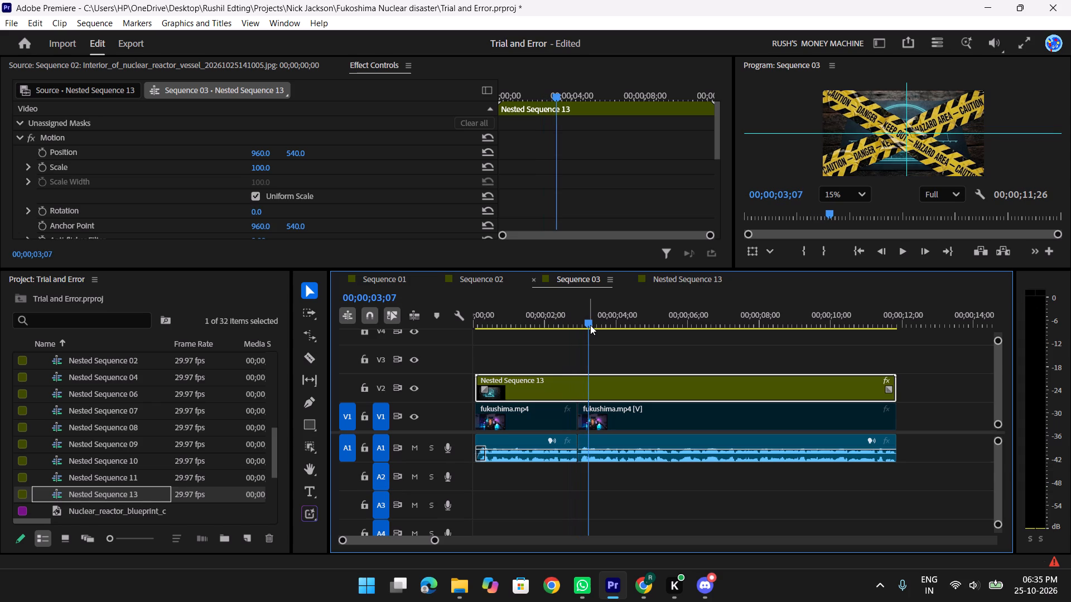
key("space")
key("space")
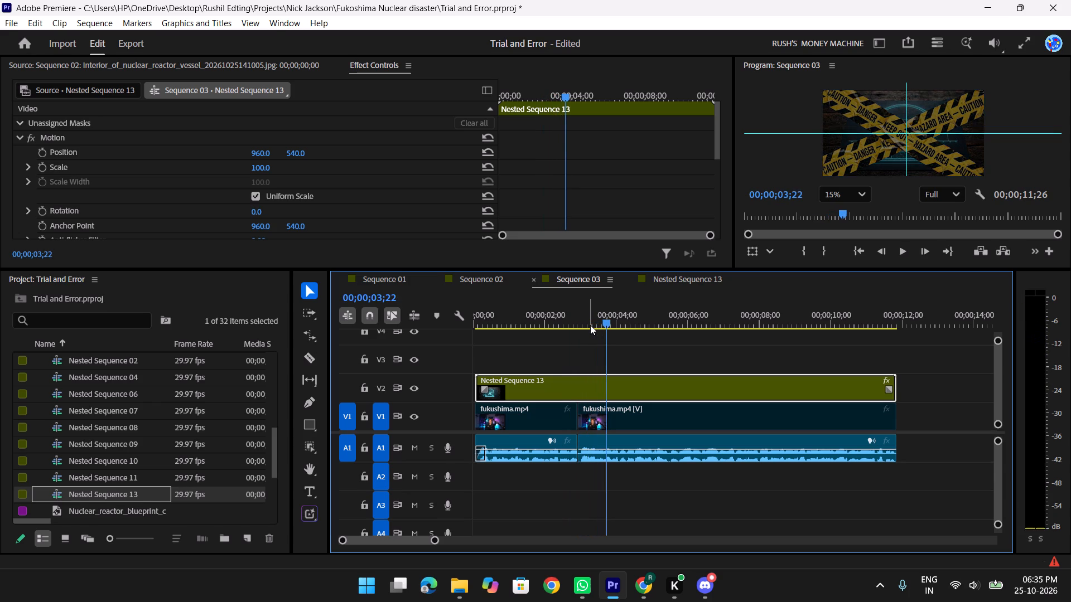
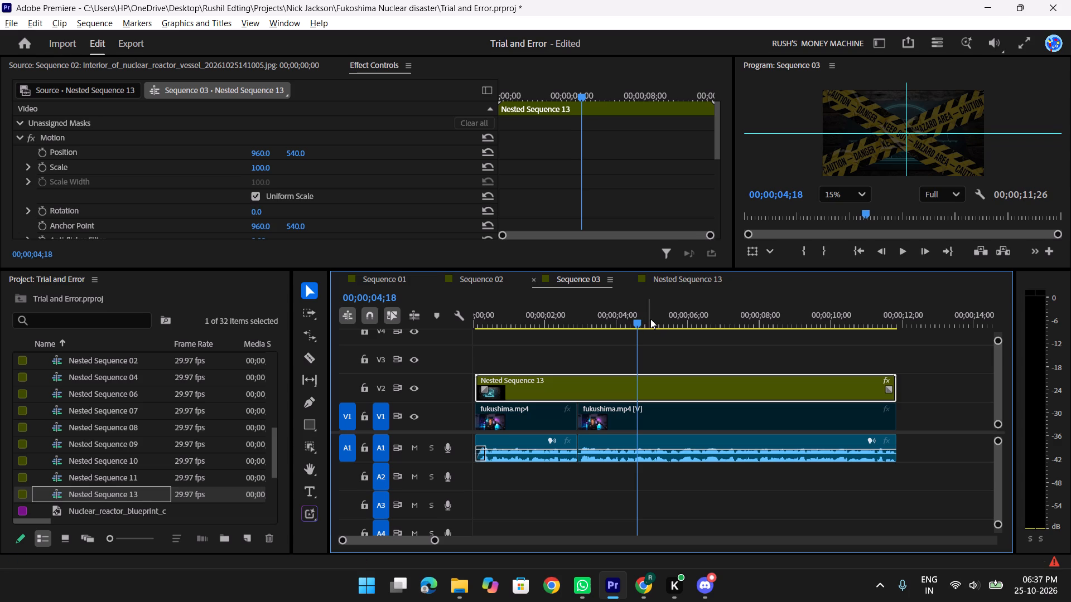
Scrub through Sequence 03 and play it back, including full screen from the start, to examine the caution tapes and opacity fade.
left_click_drag(628, 324, 489, 317)
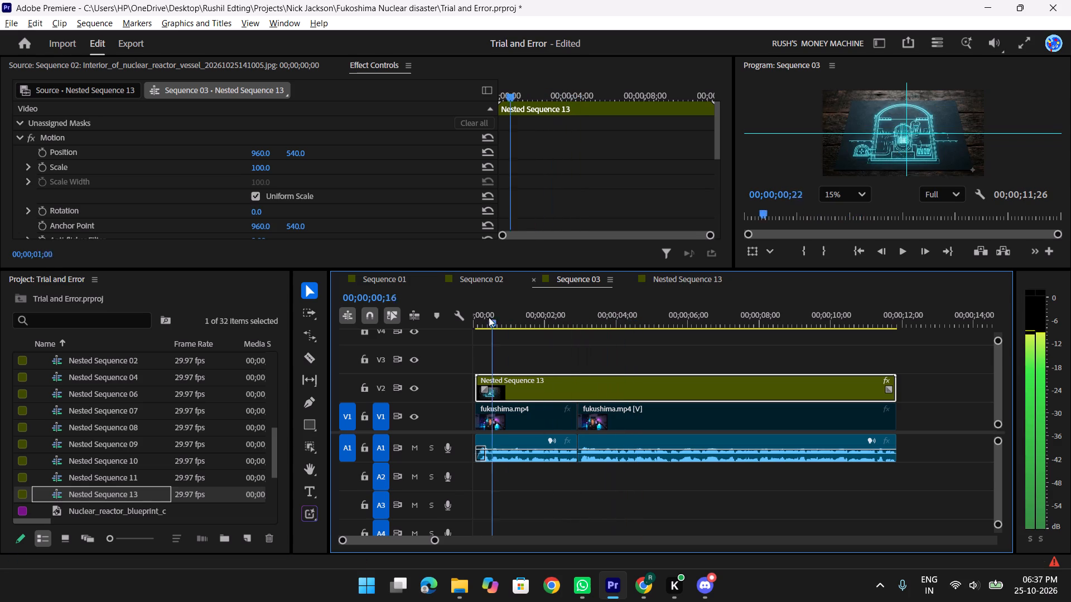
left_click_drag(489, 317, 631, 341)
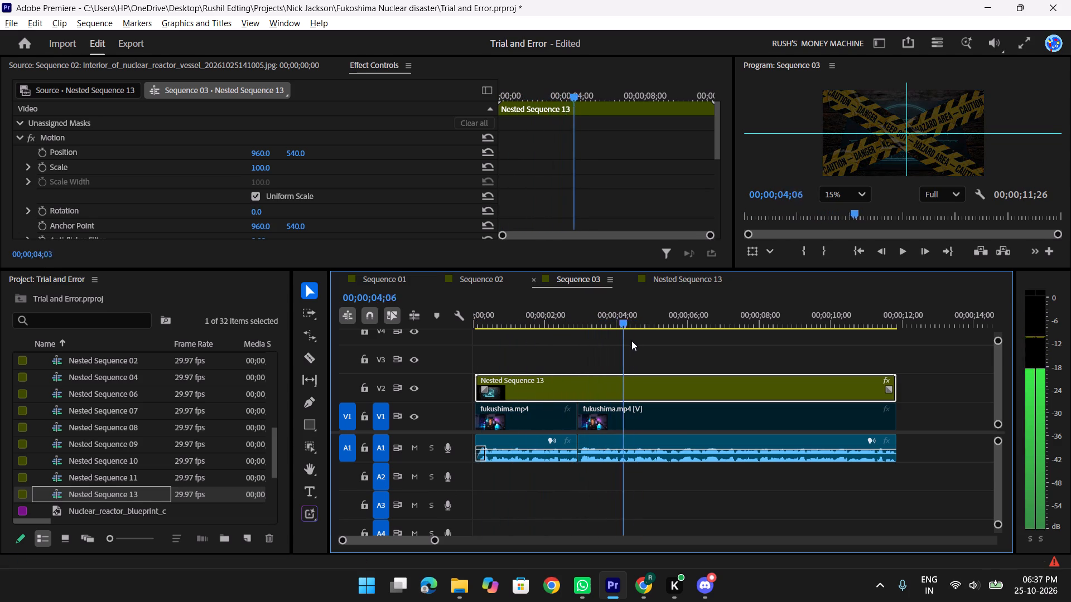
left_click_drag(631, 341, 911, 352)
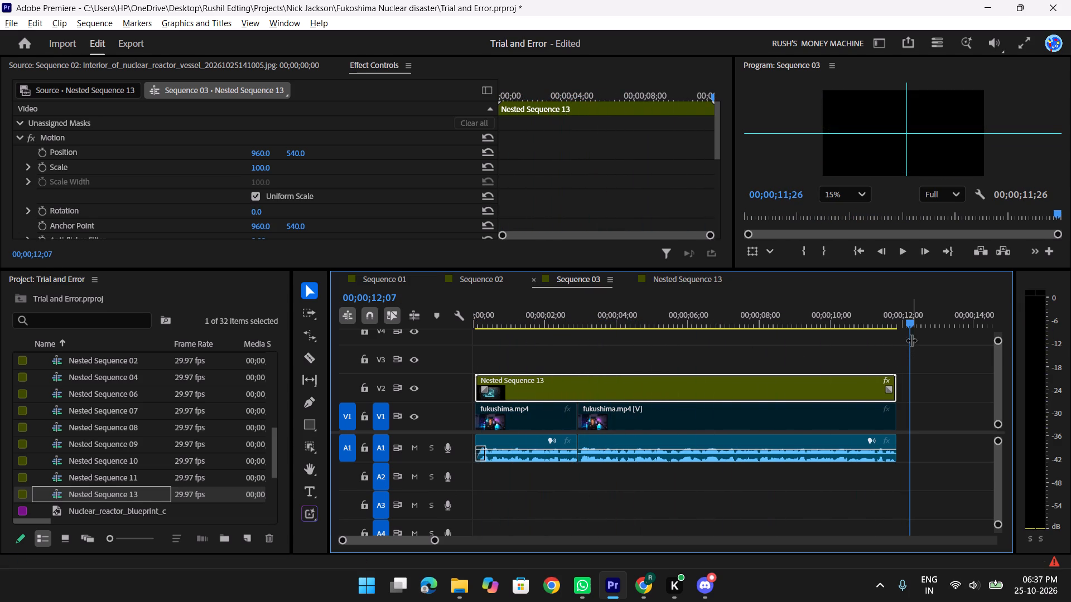
left_click_drag(908, 322, 479, 327)
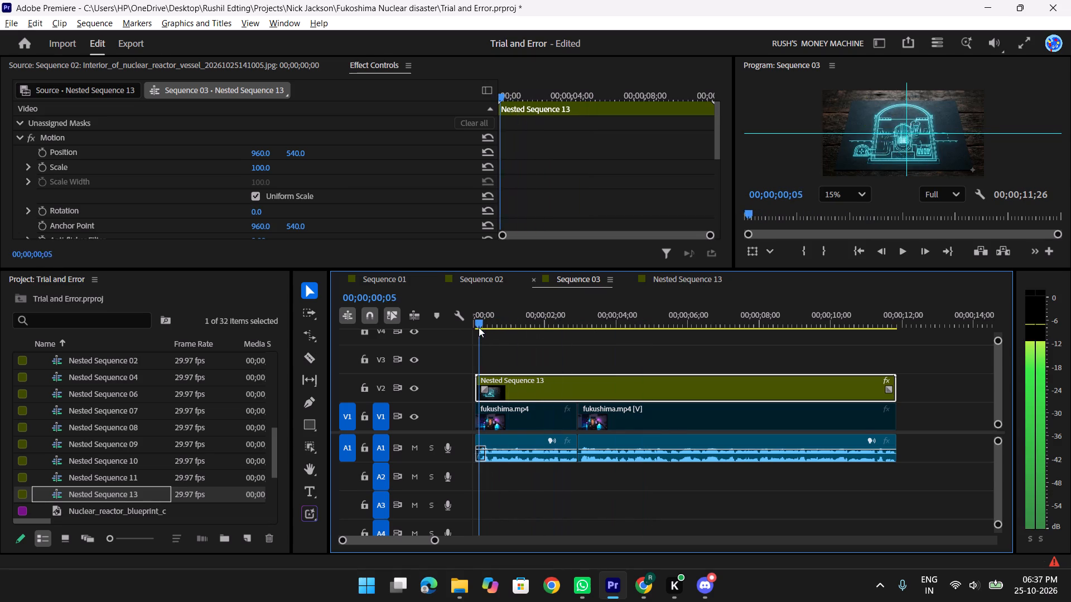
left_click_drag(479, 327, 528, 325)
key("space")
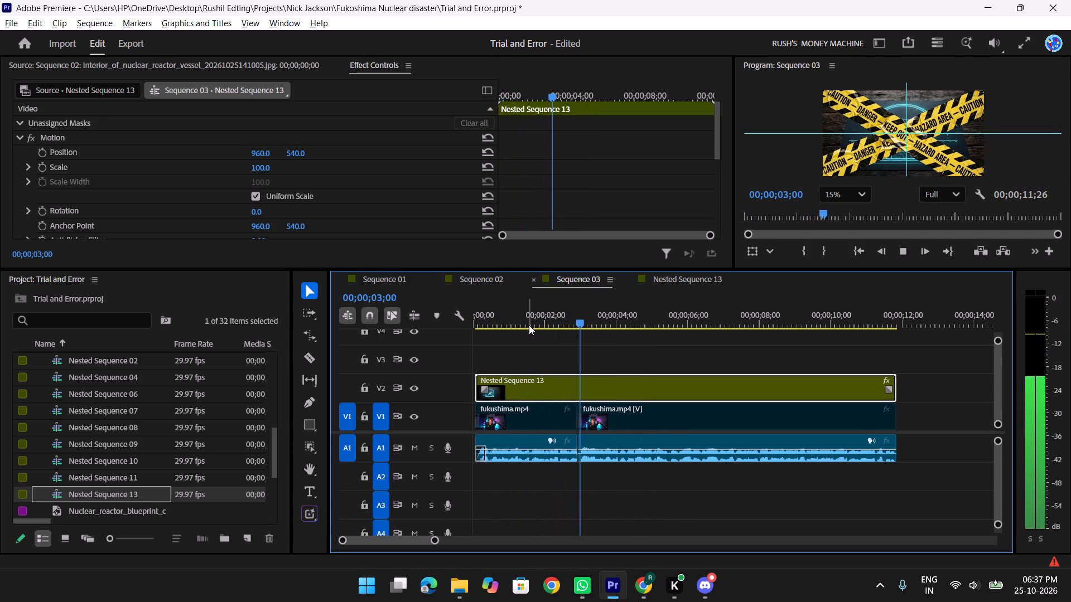
key("space")
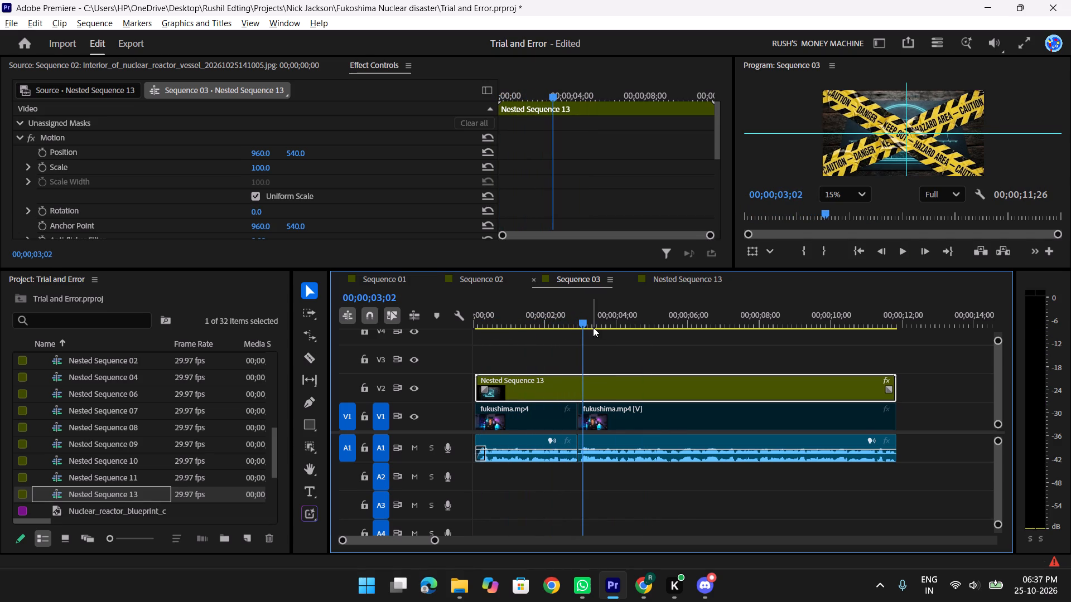
left_click_drag(556, 324, 472, 324)
type("f")
key("space")
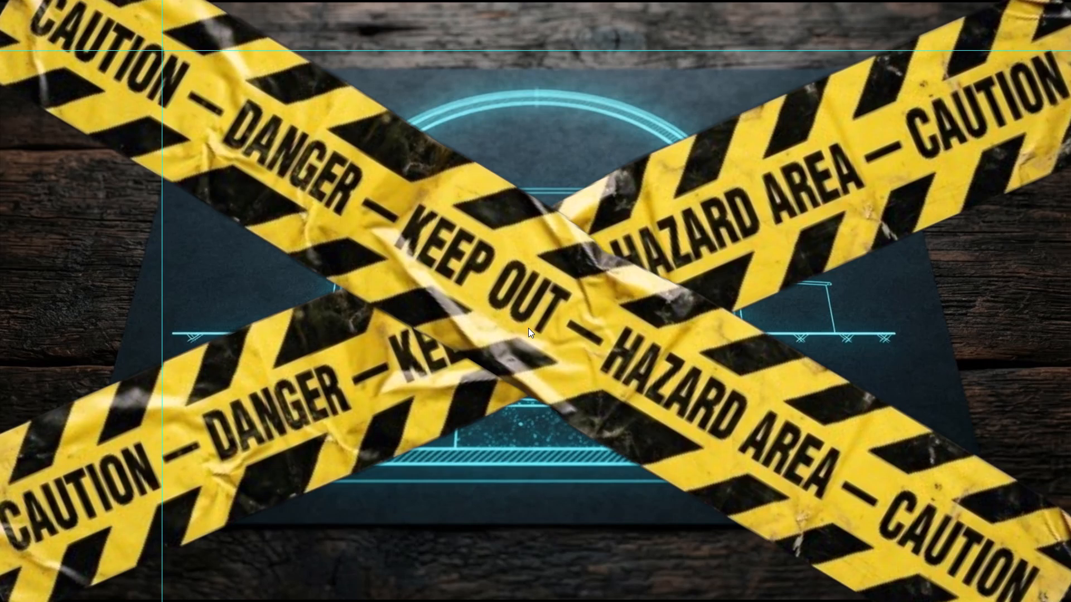
key("space")
type("f")
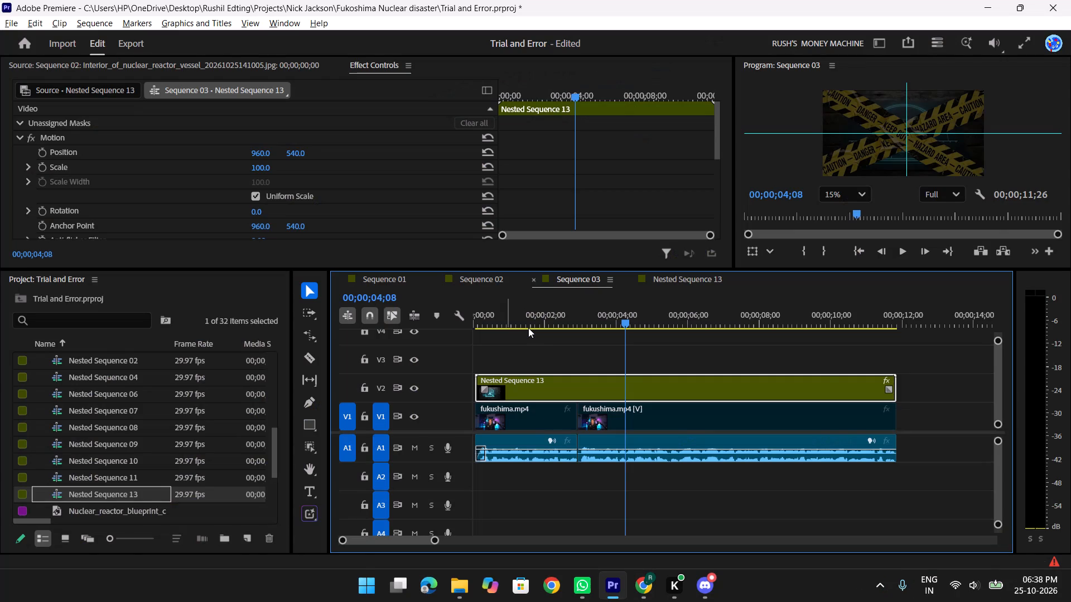
Delete all clips from Sequence 03, including Nested Sequence 13 and both fukushima.mp4 clips with their audio.
left_click_drag(760, 338, 617, 508)
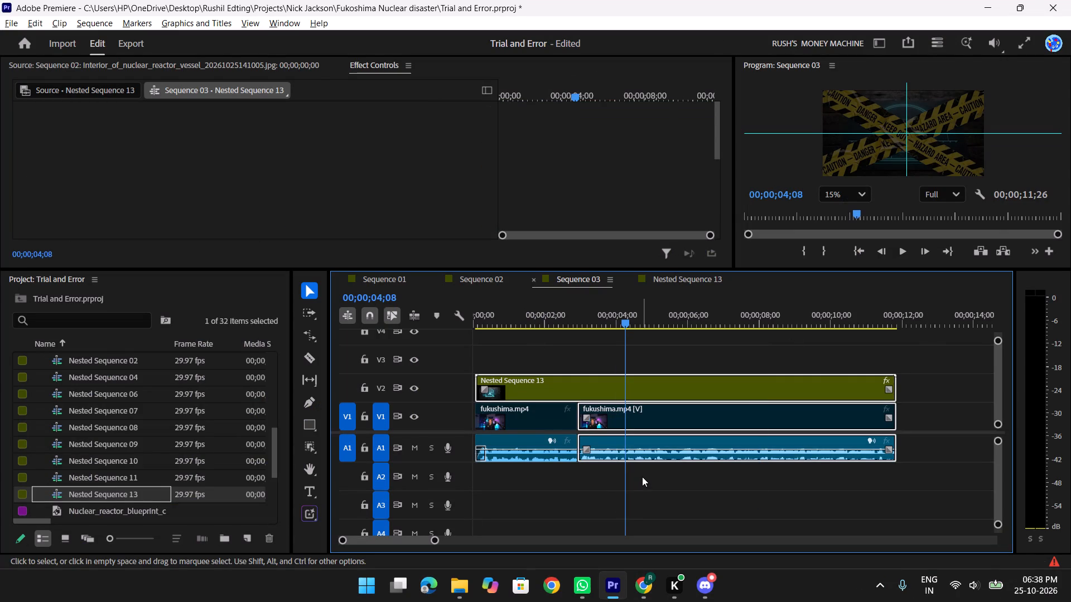
key("Delete")
left_click_drag(570, 390, 507, 461)
key("Delete")
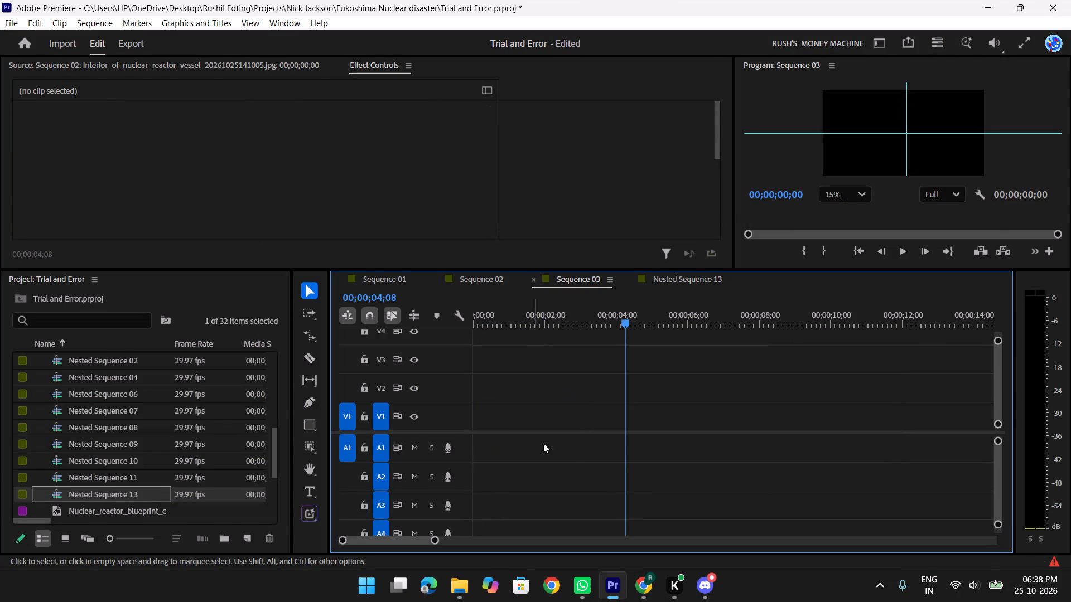
Close the Nested Sequence 13 timeline, return Sequence 03's playhead to 00;00;00;00 and close Sequence 03 as well, leaving Sequence 02 open.
left_click(670, 274)
right_click(693, 279)
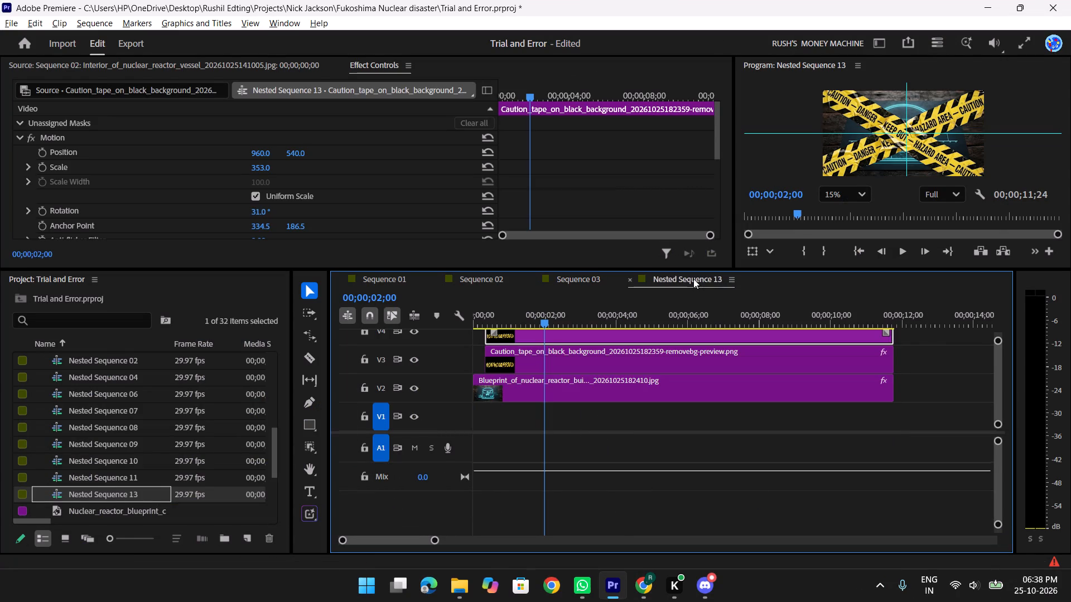
left_click(631, 281)
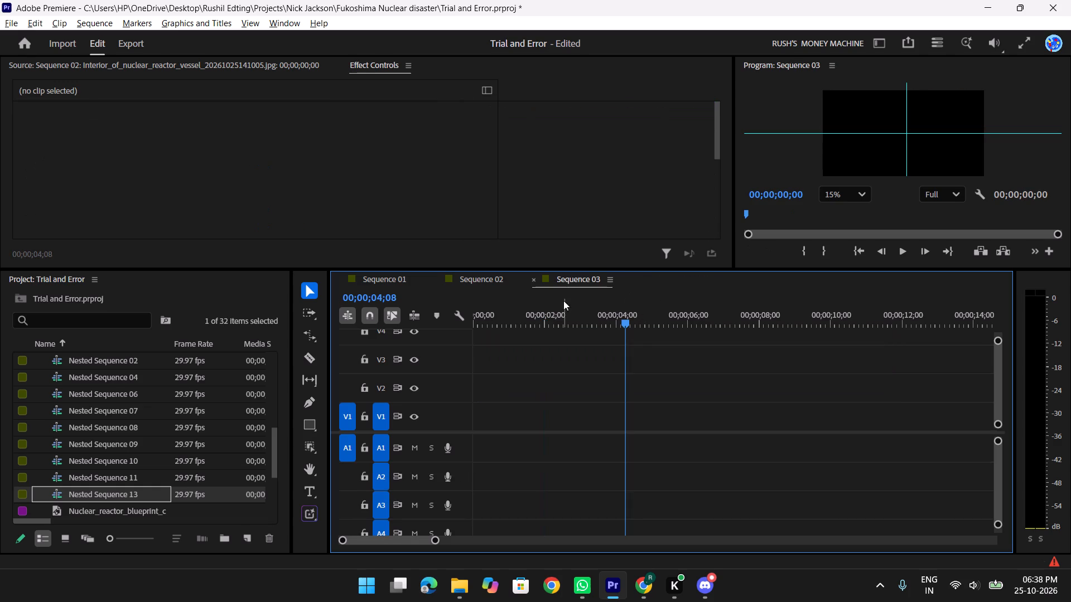
left_click_drag(628, 314, 322, 334)
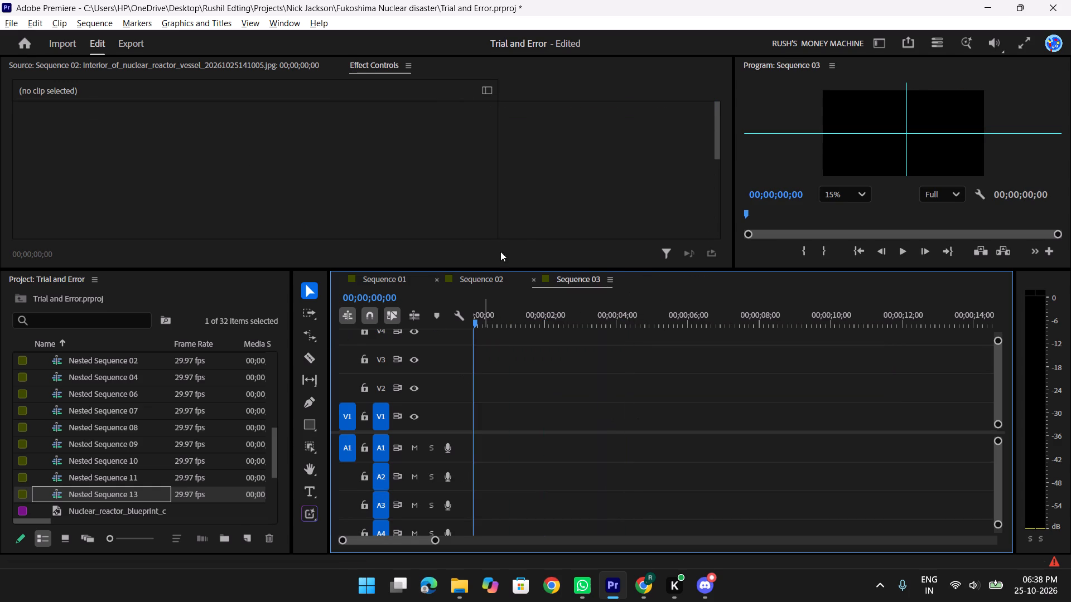
left_click(537, 278)
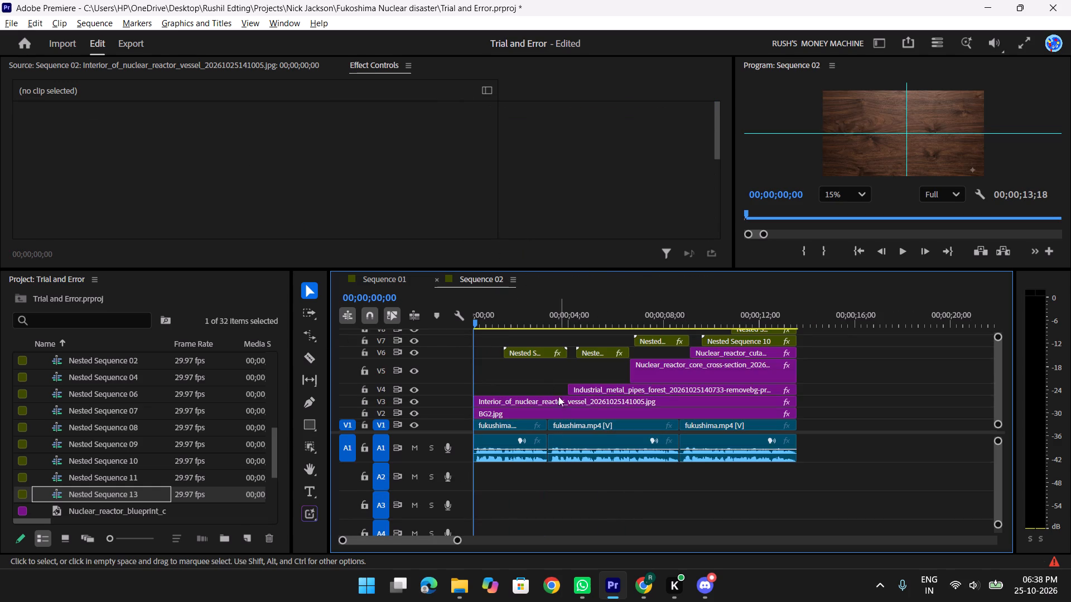
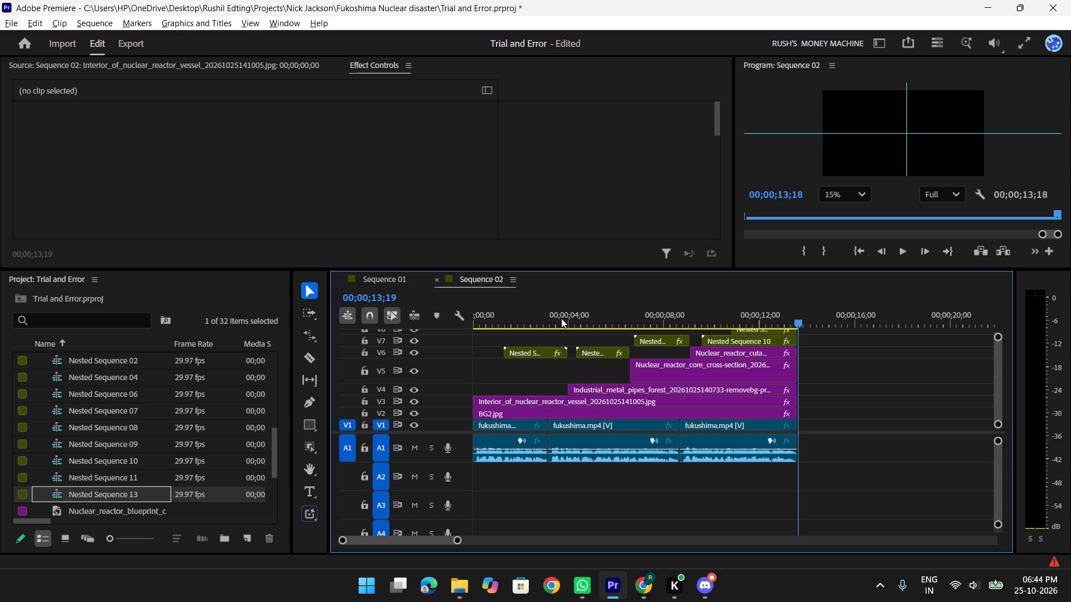
Scrub Sequence 02 back to 00;00;00;09 to glance over its photo animation.
left_click_drag(562, 317, 528, 290)
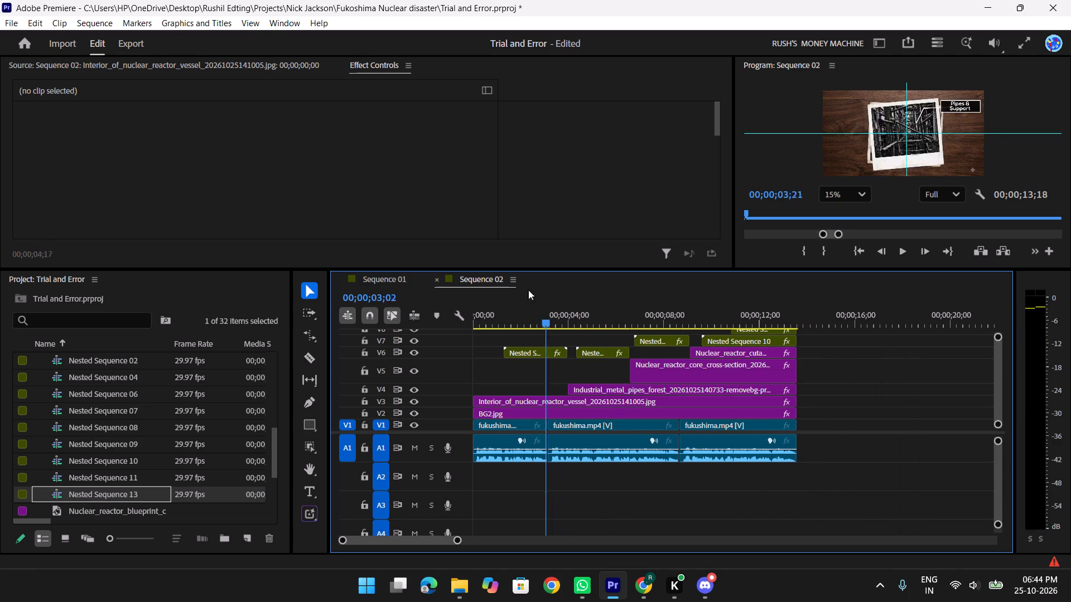
left_click_drag(528, 290, 482, 288)
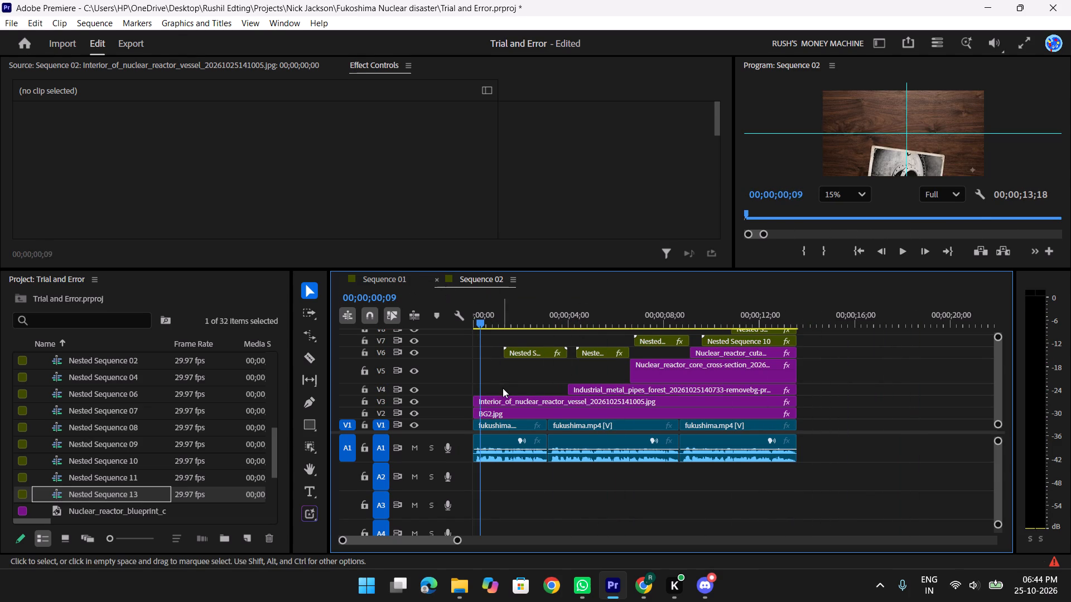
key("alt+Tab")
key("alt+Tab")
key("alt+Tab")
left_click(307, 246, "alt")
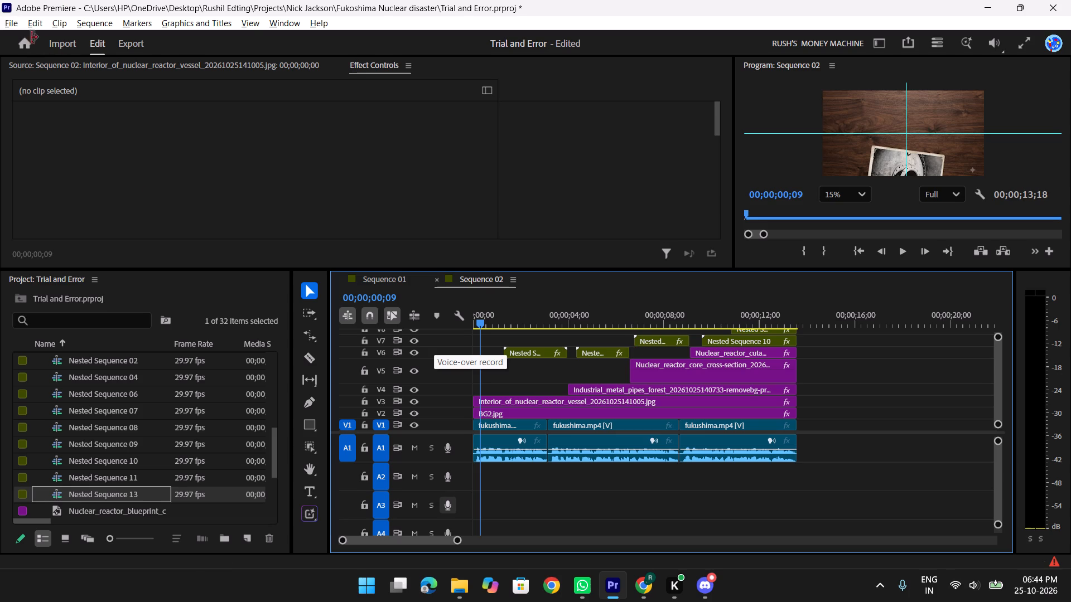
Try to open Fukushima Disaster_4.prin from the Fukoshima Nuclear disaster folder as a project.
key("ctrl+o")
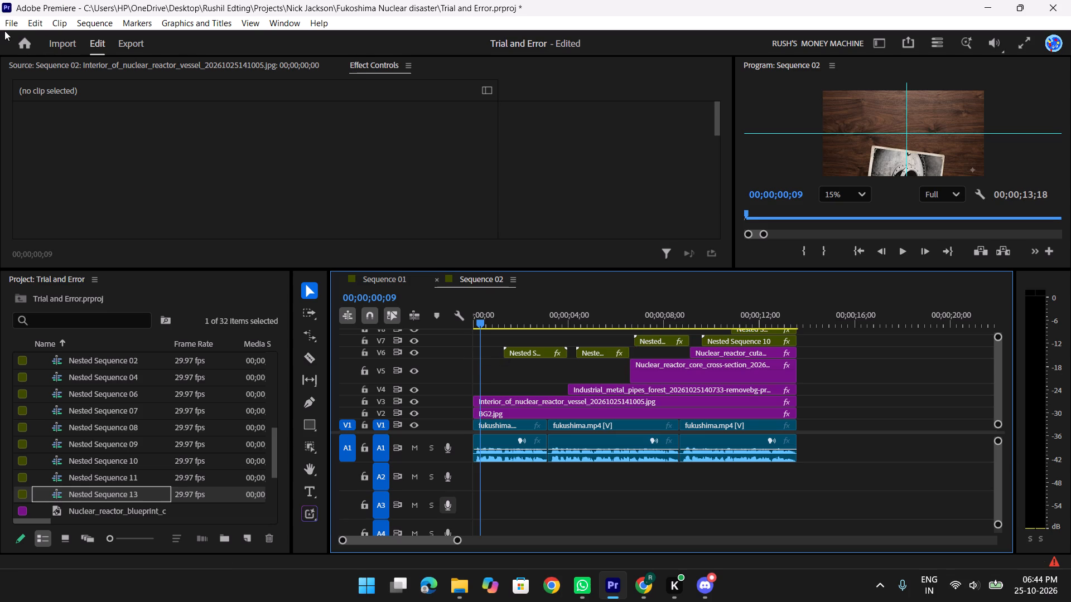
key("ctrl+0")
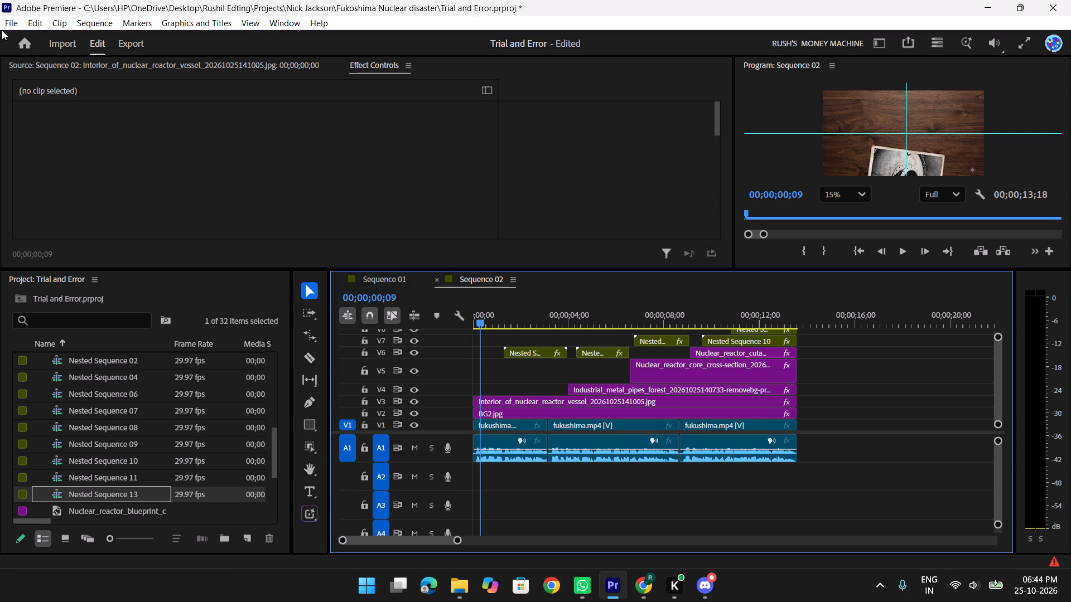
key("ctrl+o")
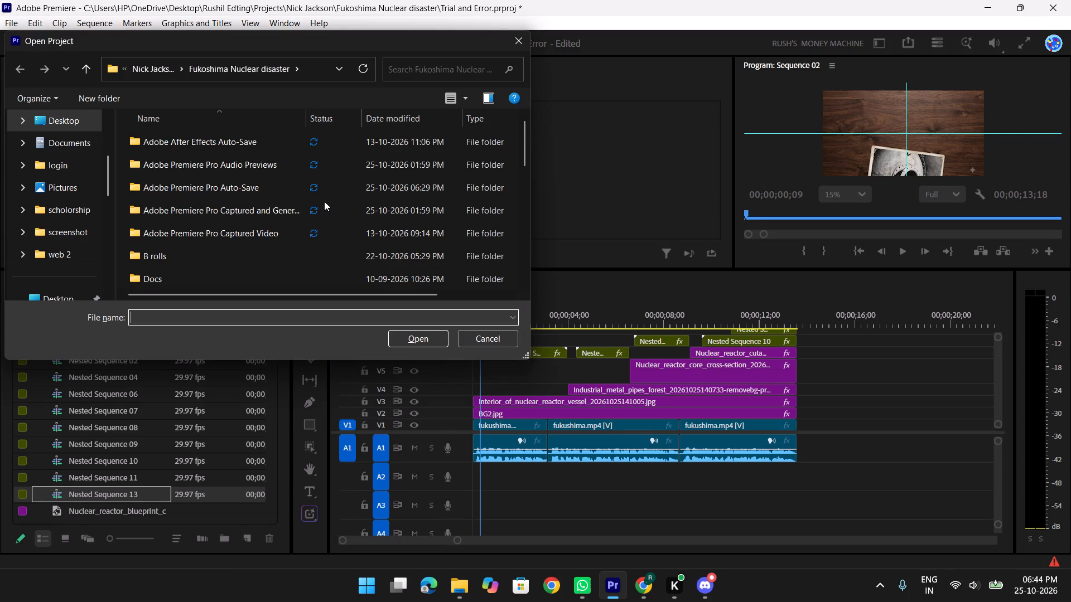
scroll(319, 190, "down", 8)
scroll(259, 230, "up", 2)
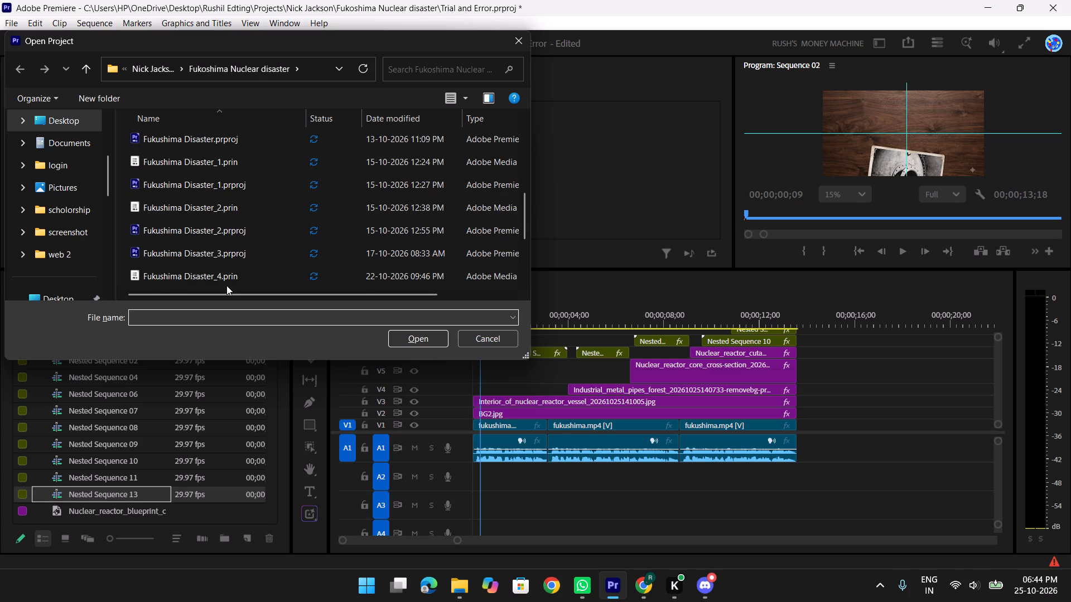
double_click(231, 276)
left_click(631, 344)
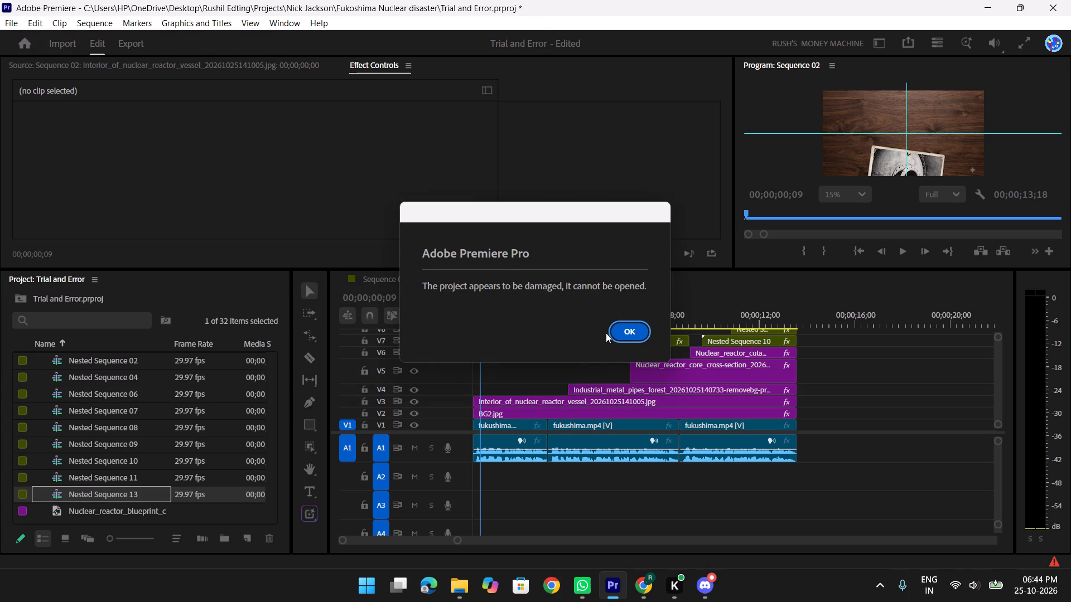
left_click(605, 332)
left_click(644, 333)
Open the project Fukushima Disaster_4.prproj, dismissing the load notice and skipping the relinking of Mathematical Division.gif.
left_click(8, 20)
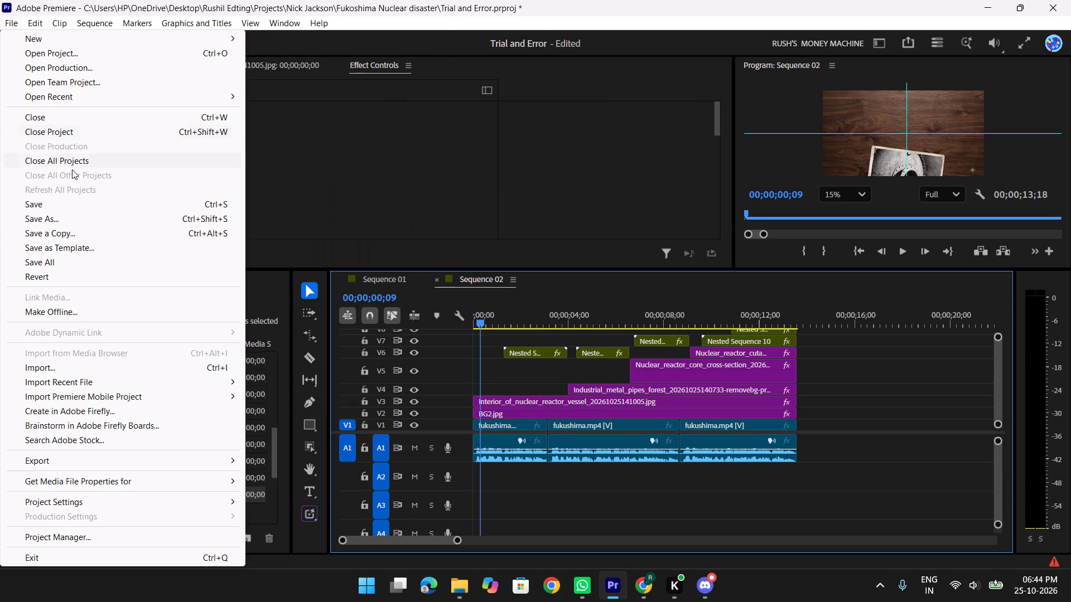
left_click(76, 56)
scroll(301, 195, "down", 6)
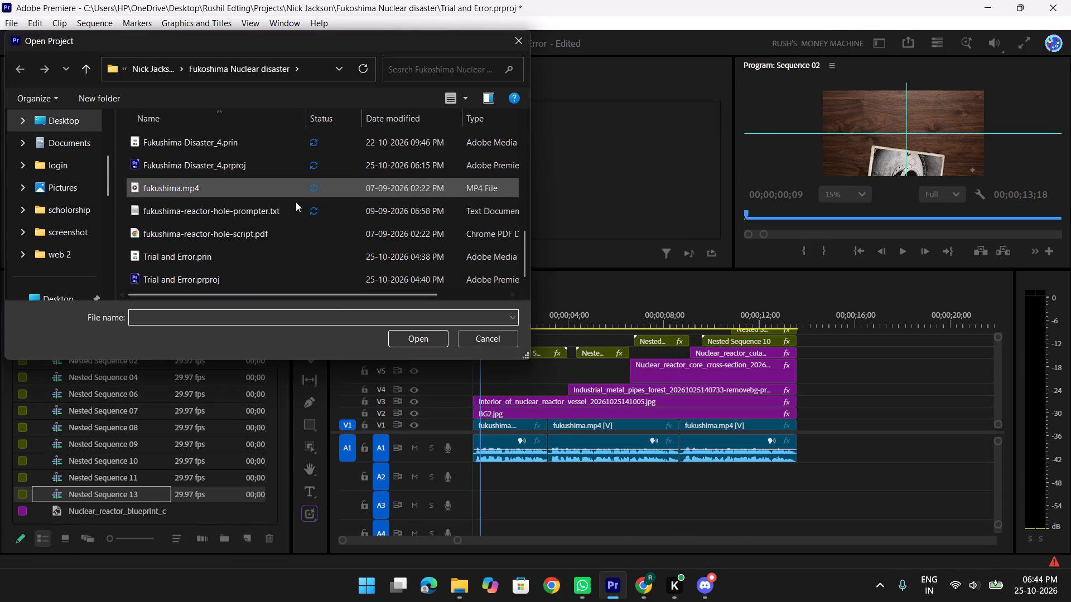
double_click(247, 165)
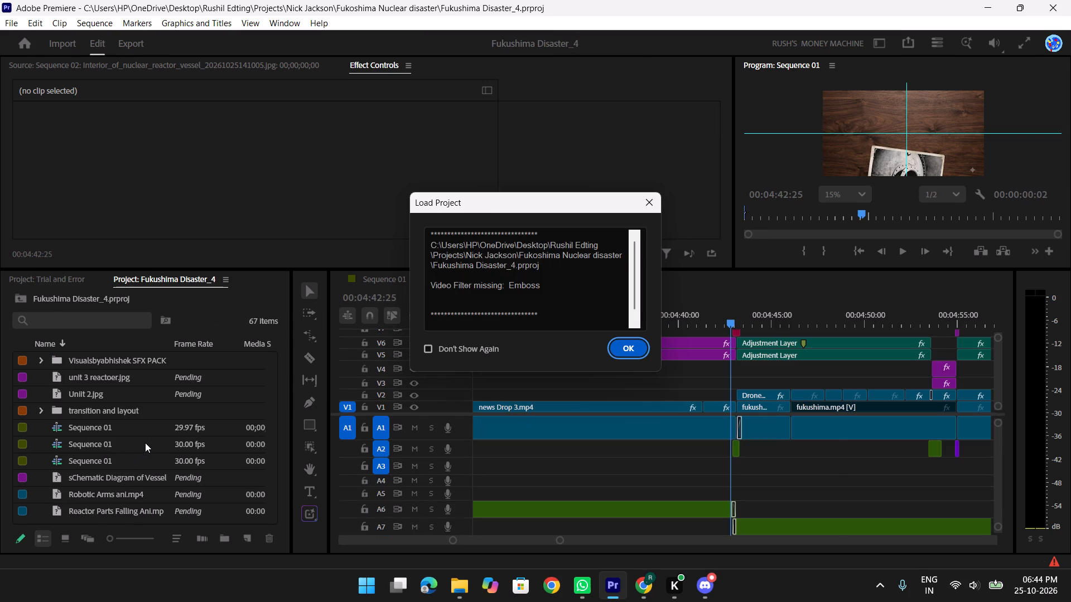
left_click(624, 346)
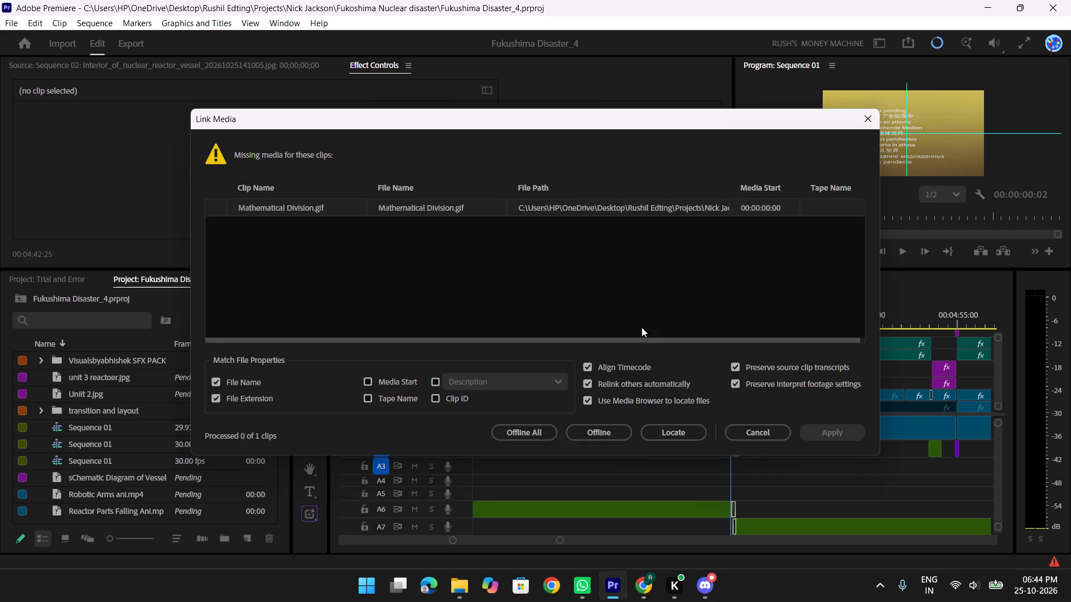
left_click(759, 434)
Bring the playhead of Fukushima Disaster_4's Sequence 01 back to 00:00:00:00, scanning the edit along the way.
scroll(771, 413, "up", 9)
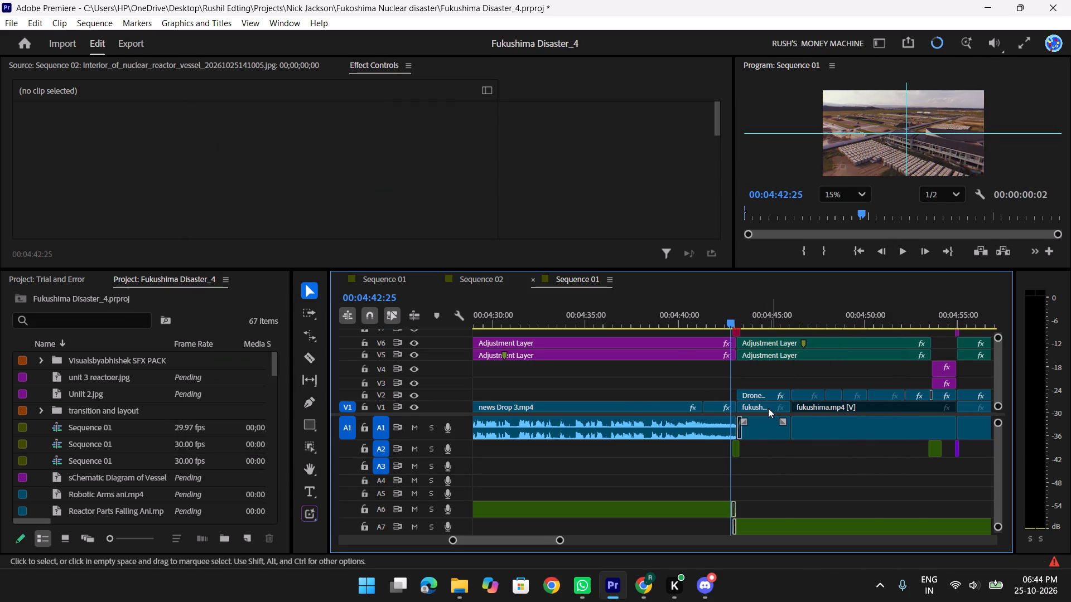
left_click_drag(823, 317, 799, 315)
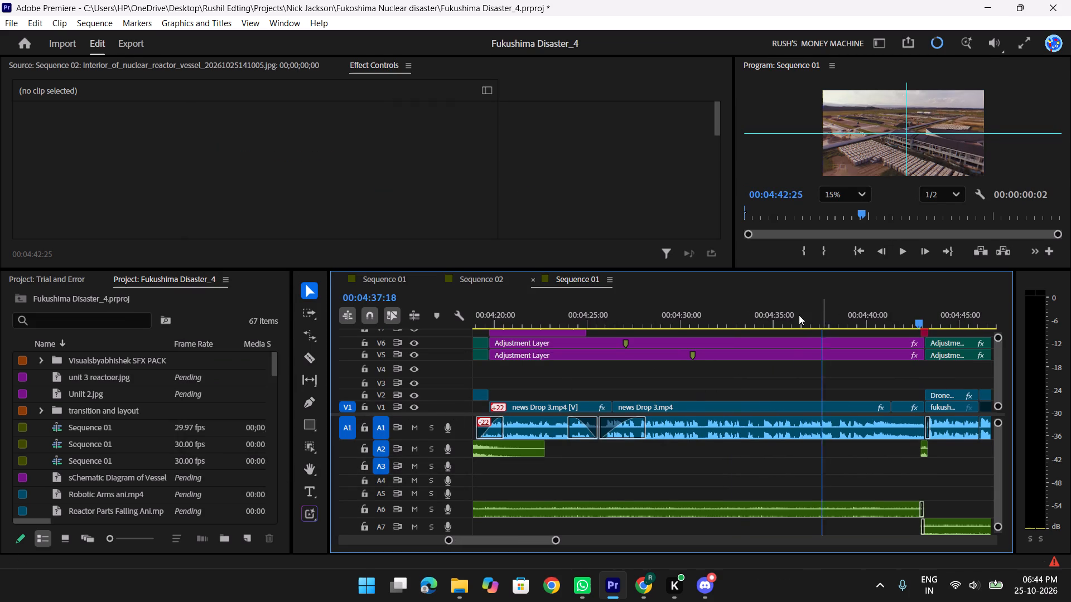
left_click_drag(799, 315, 475, 321)
type("yy")
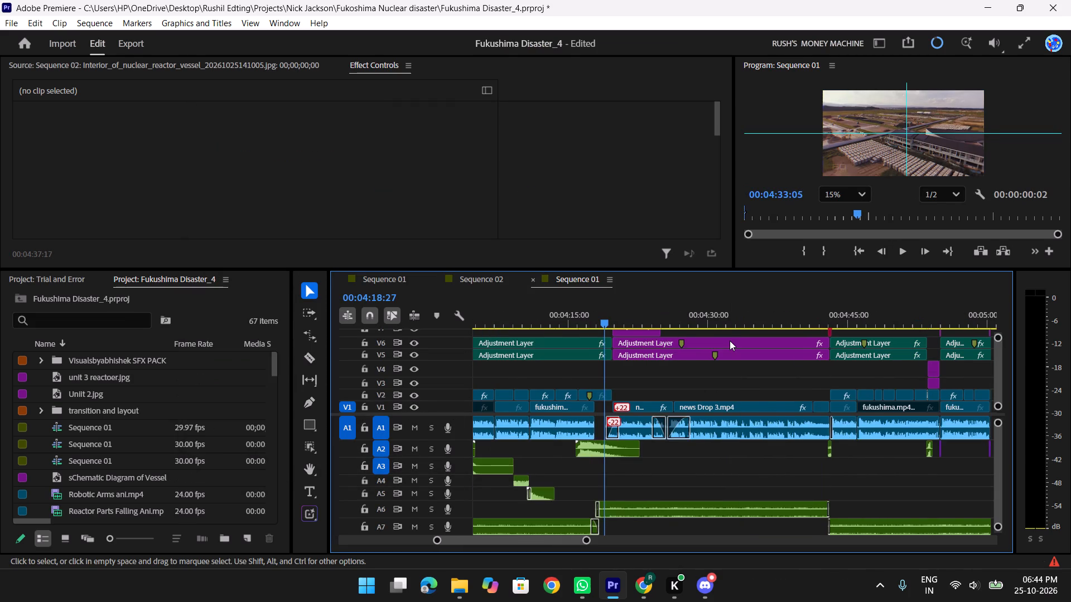
key("y")
left_click_drag(715, 316, 450, 314)
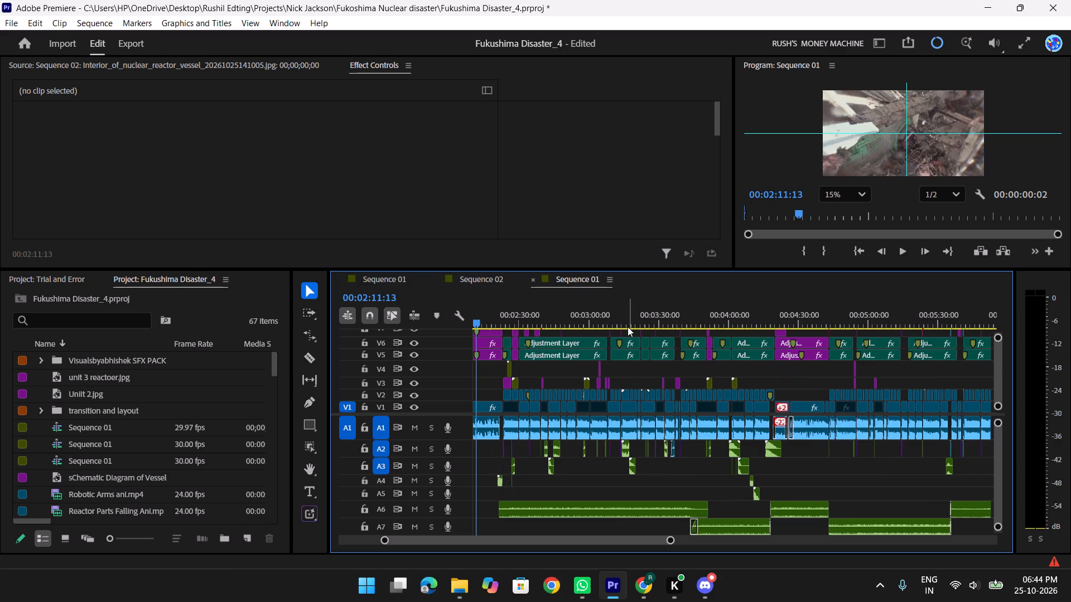
left_click_drag(577, 314, 380, 314)
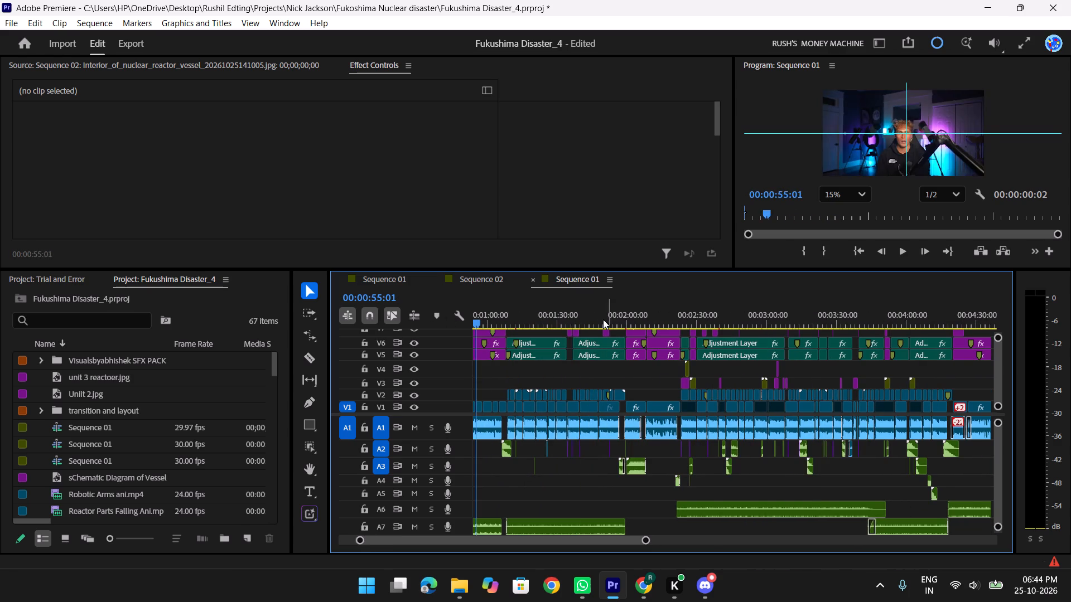
left_click_drag(598, 319, 385, 309)
key("y")
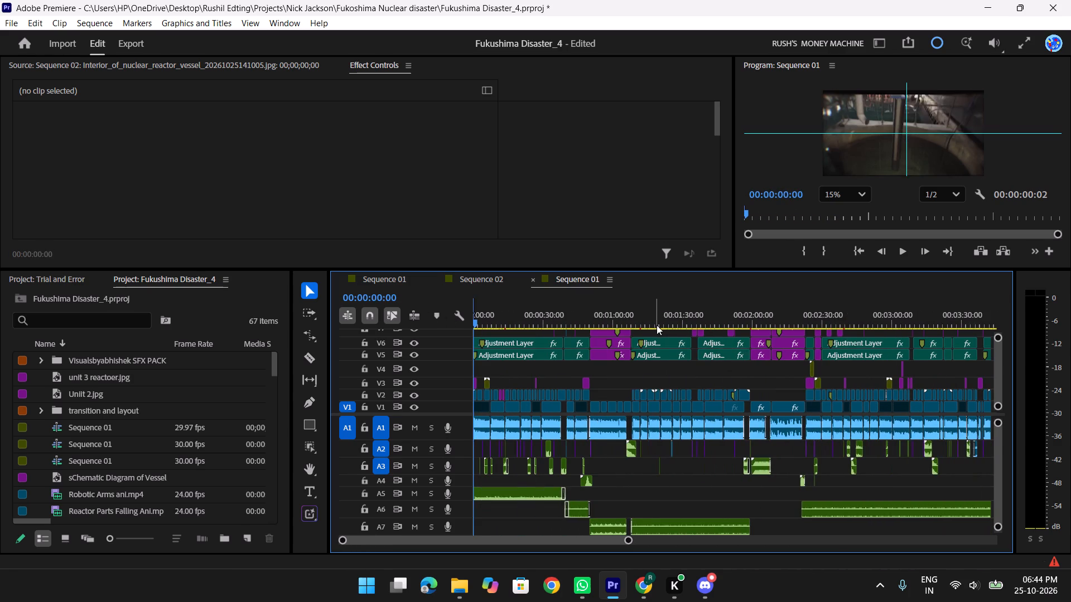
key("y")
key("y")
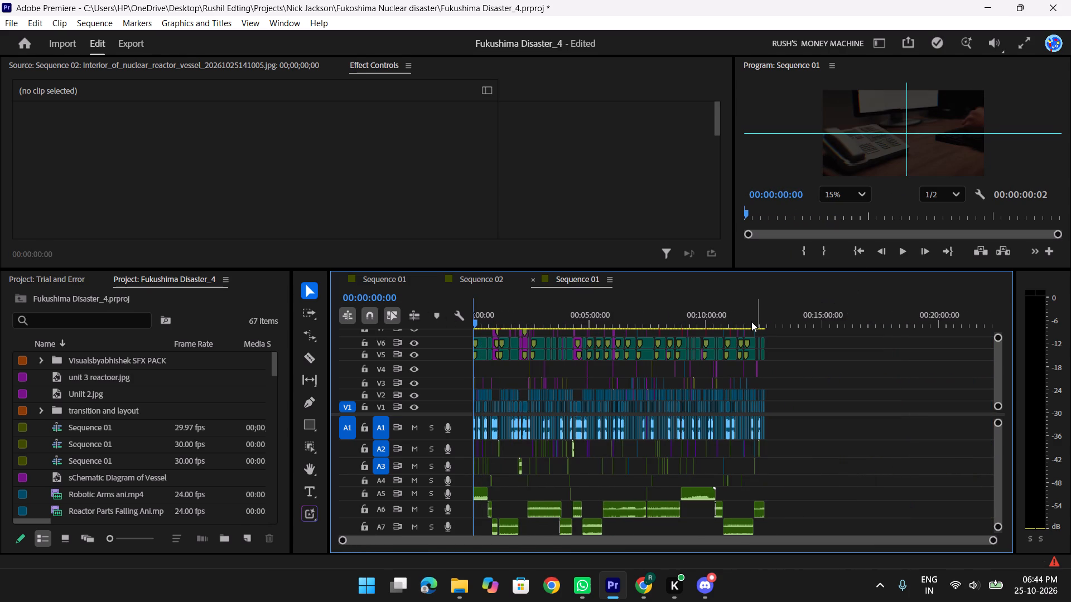
Play Sequence 01 from about 00:00:08:13 to 00:00:12:19 to examine the section with the reactor diagrams.
type("tttttt")
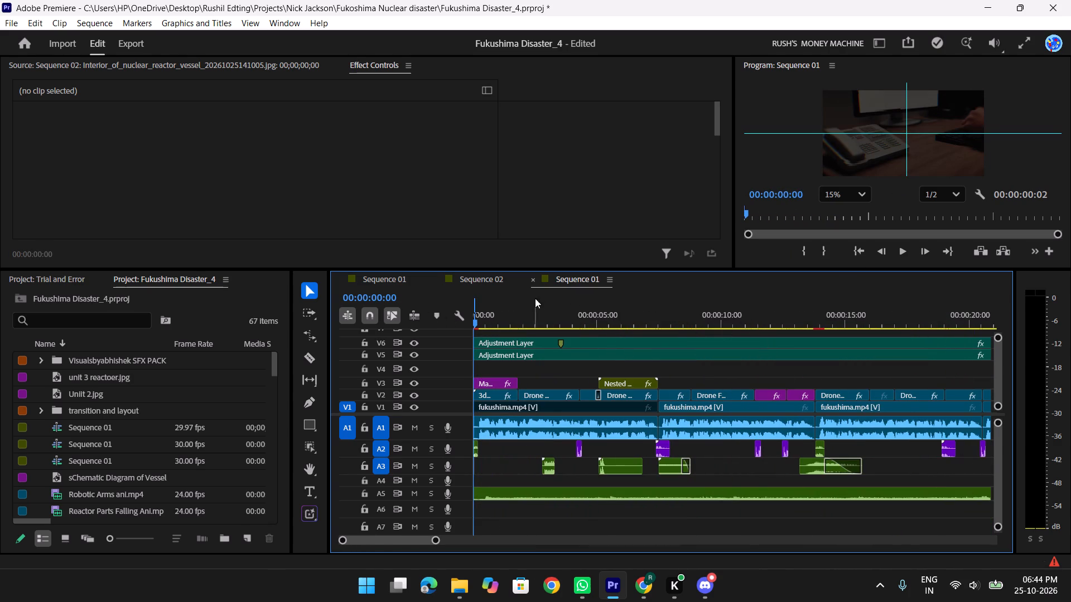
left_click_drag(474, 323, 683, 324)
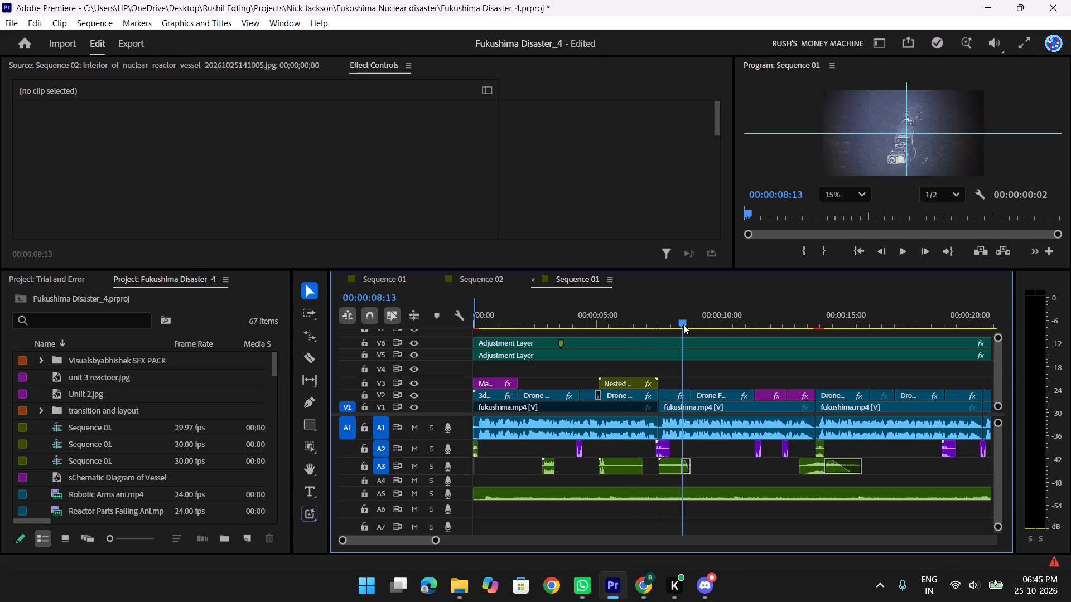
left_click_drag(683, 324, 684, 324)
key("space")
scroll(684, 326, "down", 3)
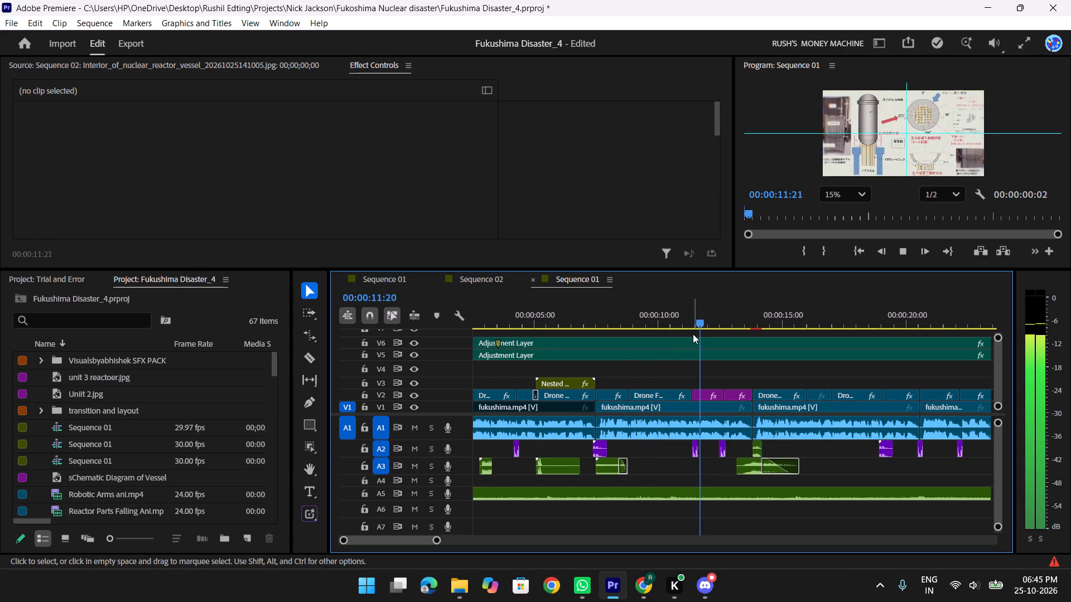
key("space")
key("space")
key("space")
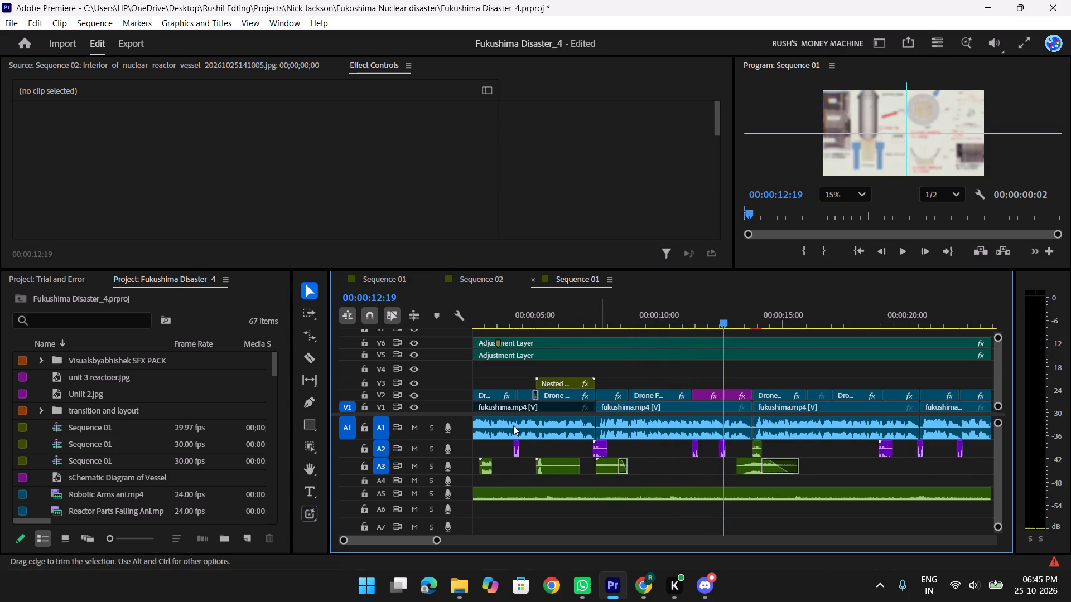
Place Sequence 01 from the Trial and Error project at about 00:00:09:03, video on V4 and audio on A4.
scroll(114, 410, "down", 5)
scroll(114, 412, "up", 7)
scroll(114, 412, "down", 4)
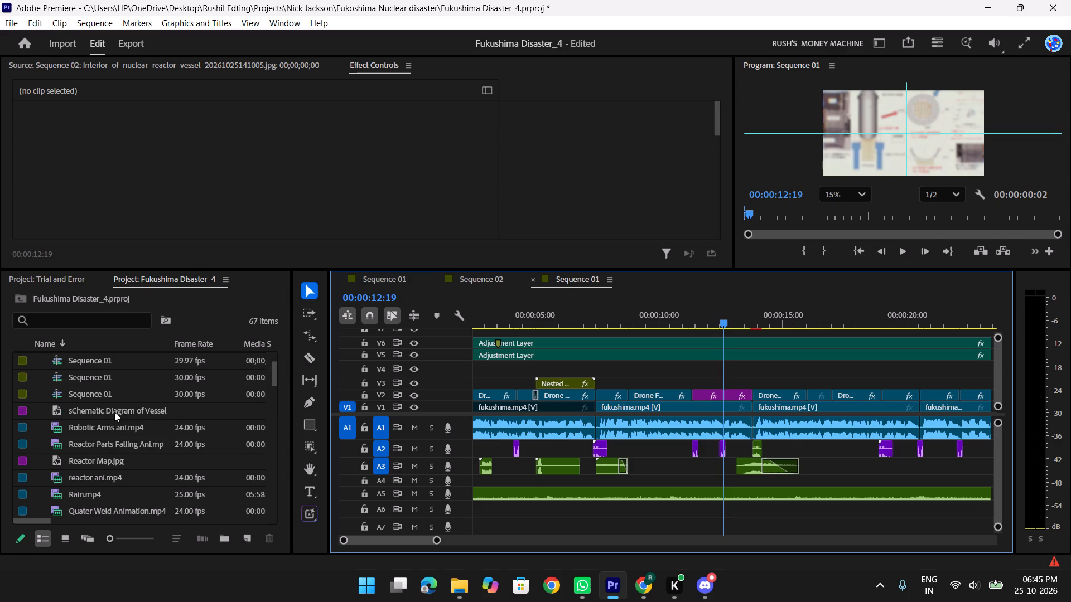
left_click(37, 280)
scroll(127, 475, "up", 6)
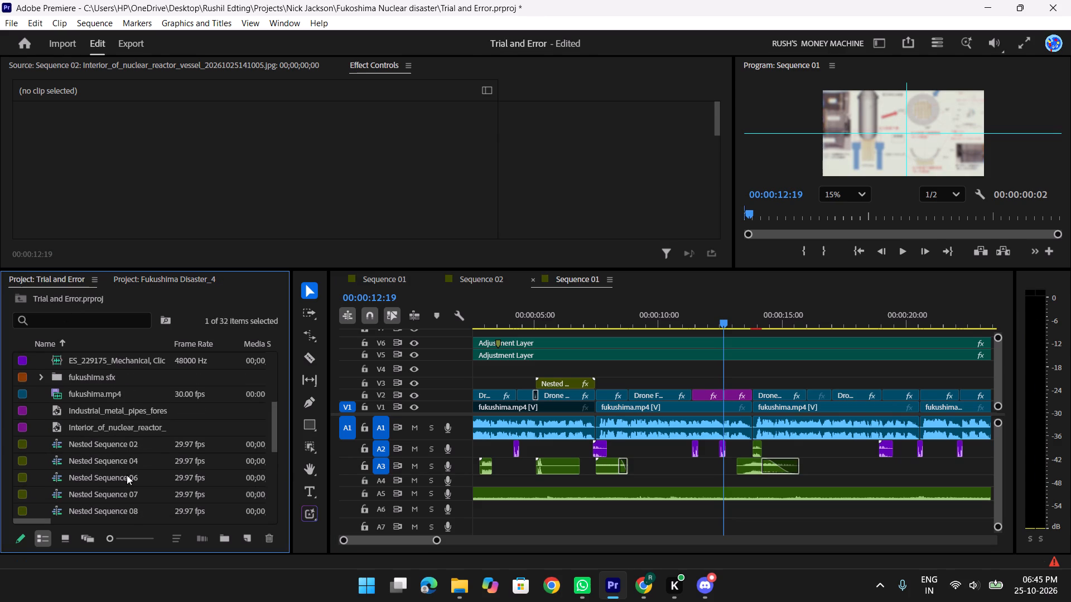
scroll(127, 475, "up", 20)
scroll(127, 475, "up", 3)
scroll(129, 475, "down", 17)
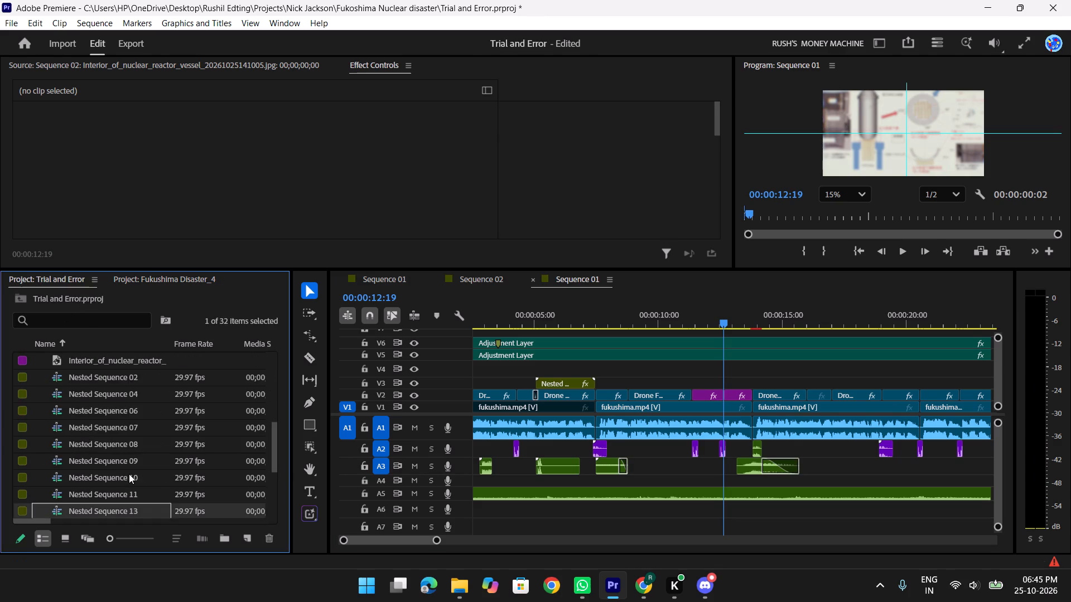
scroll(129, 474, "down", 8)
left_click_drag(95, 463, 364, 450)
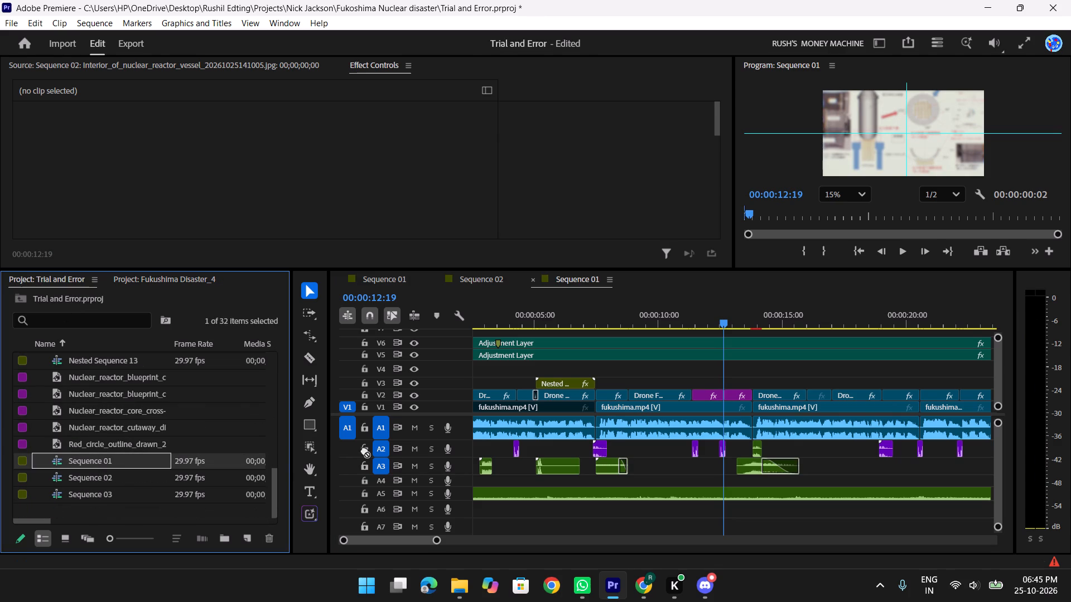
left_click_drag(364, 450, 634, 380)
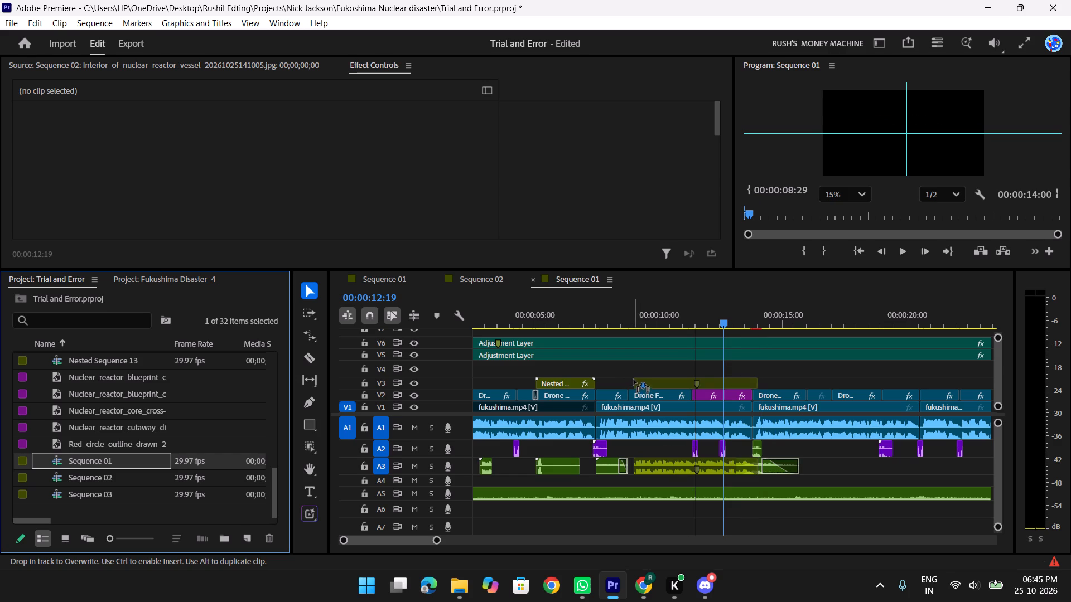
left_click_drag(634, 380, 638, 373)
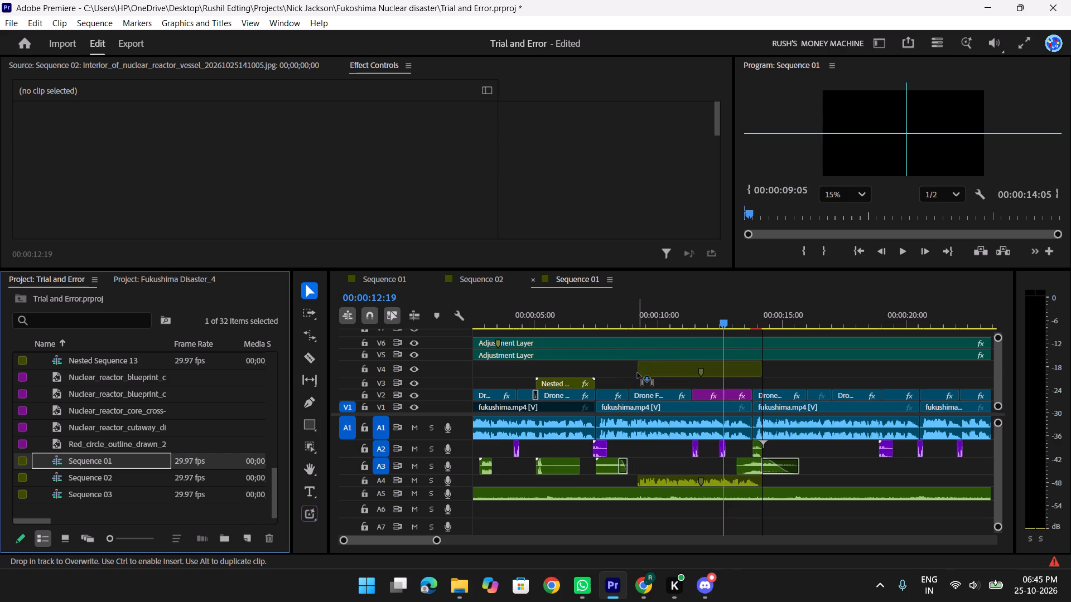
left_click_drag(638, 373, 636, 377)
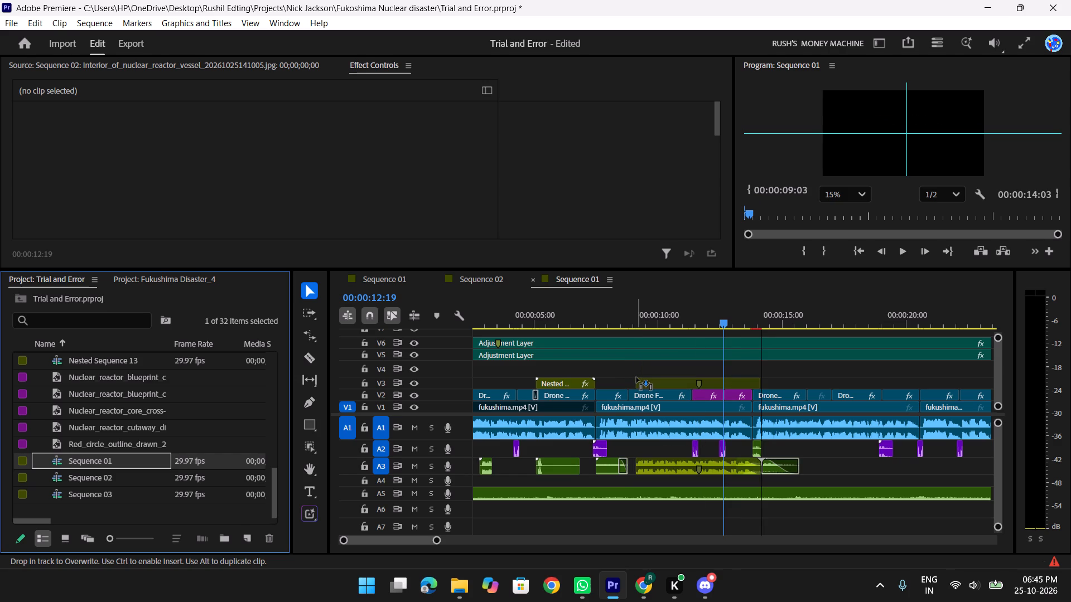
left_click_drag(636, 377, 636, 370)
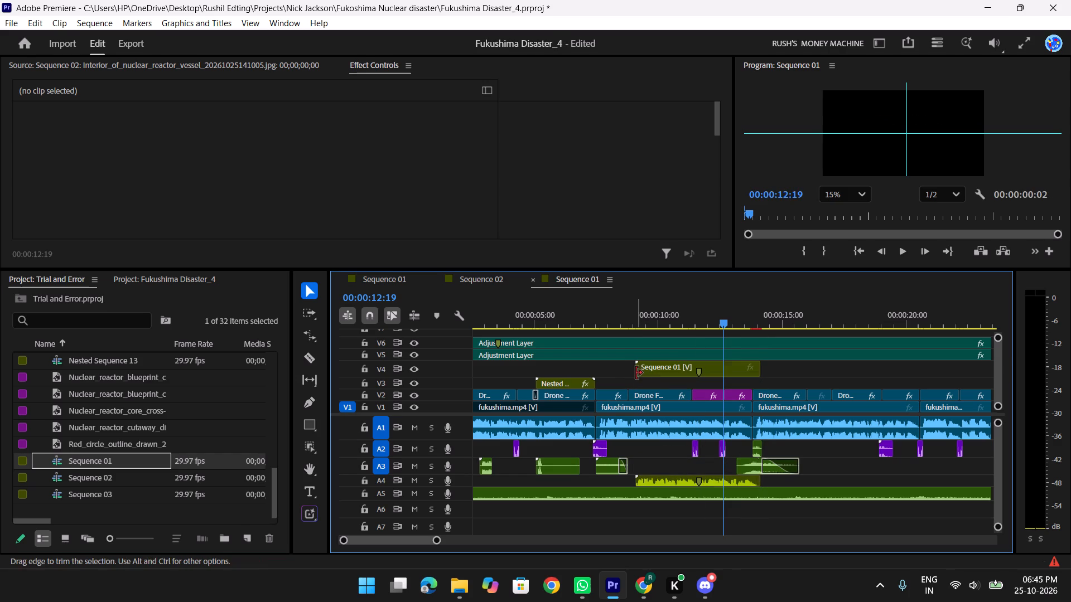
Unlink the audio and video of the newly placed Sequence 01 clip.
left_click(694, 480)
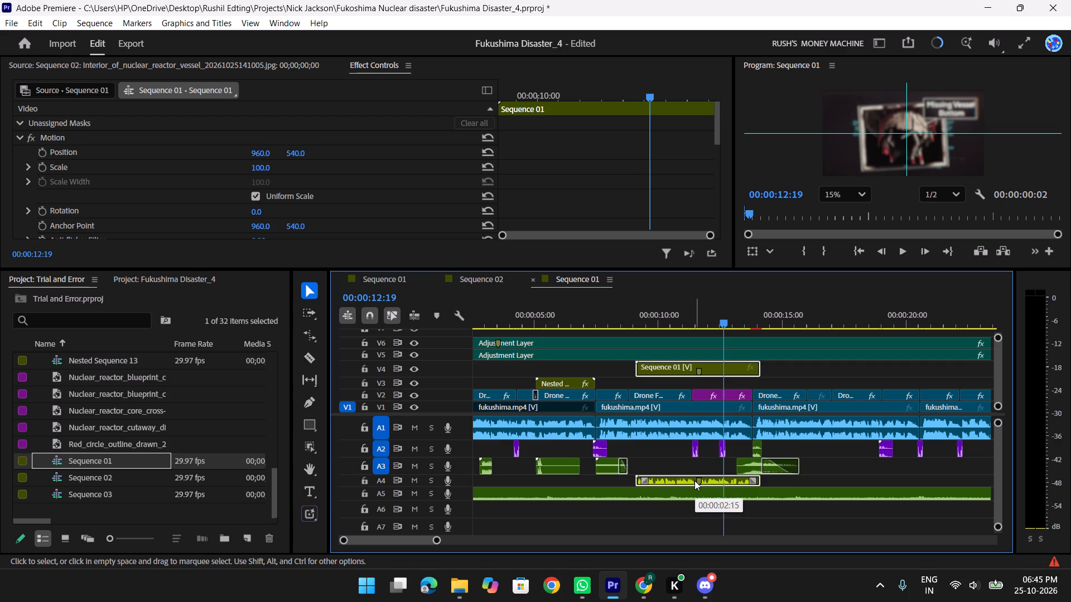
right_click(694, 480)
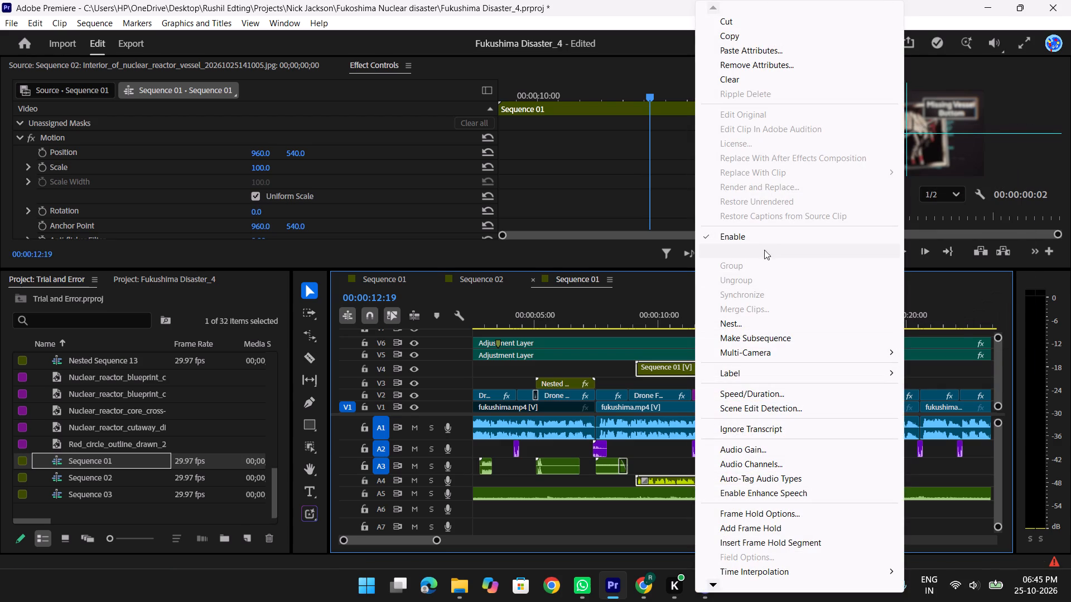
left_click(761, 254)
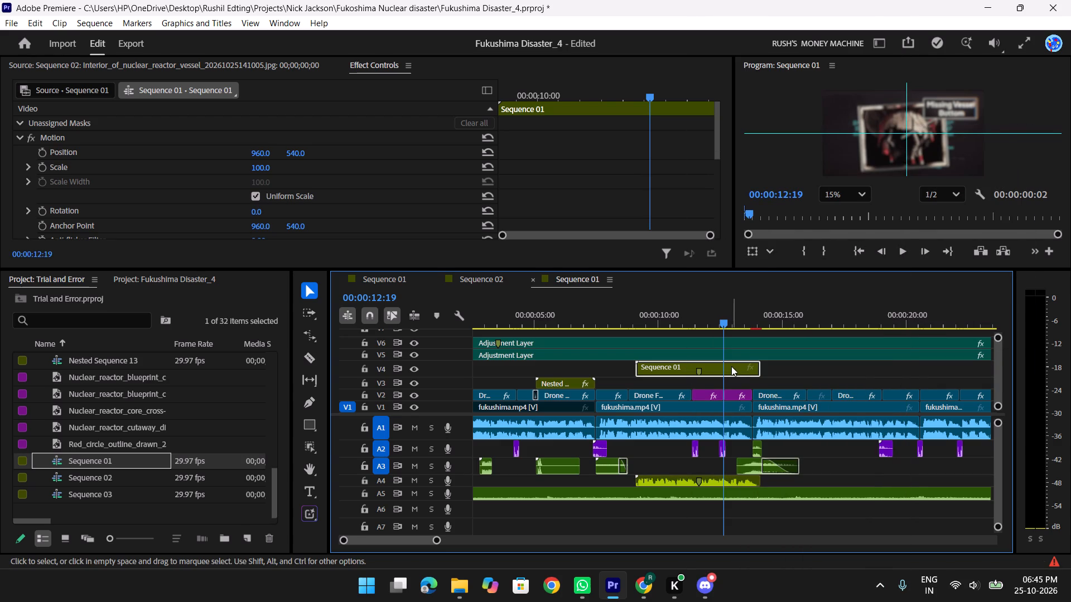
Delete the unlinked Sequence 01 audio clip from track A4.
left_click(667, 482)
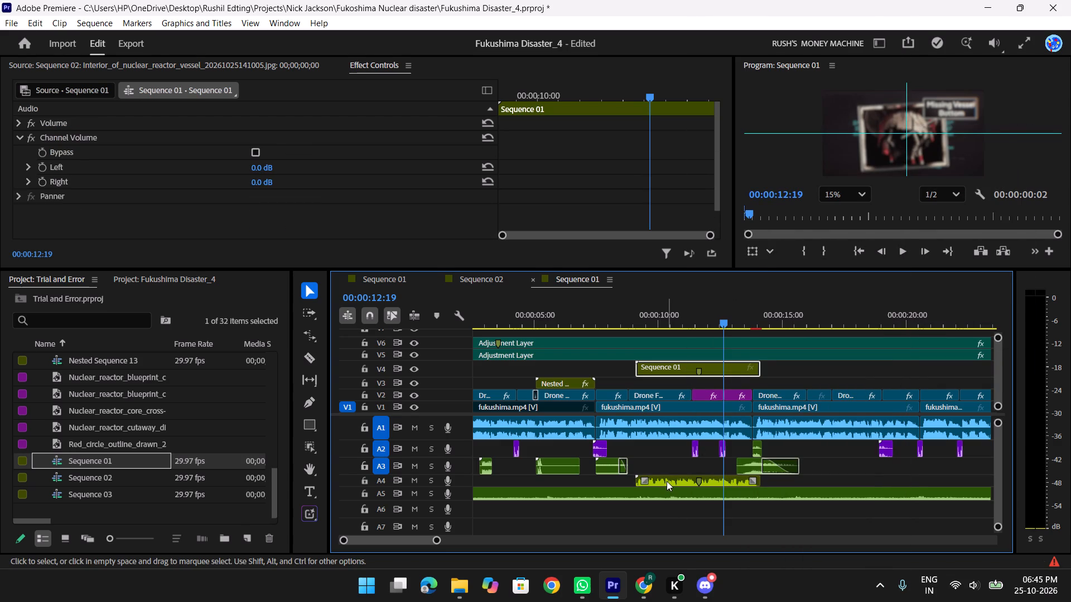
key("Delete")
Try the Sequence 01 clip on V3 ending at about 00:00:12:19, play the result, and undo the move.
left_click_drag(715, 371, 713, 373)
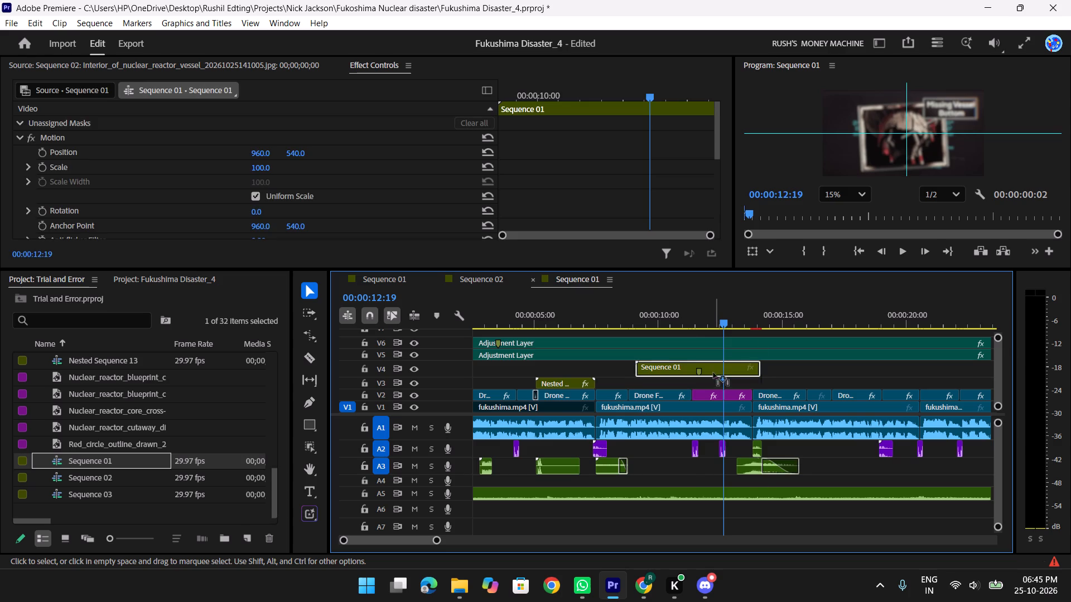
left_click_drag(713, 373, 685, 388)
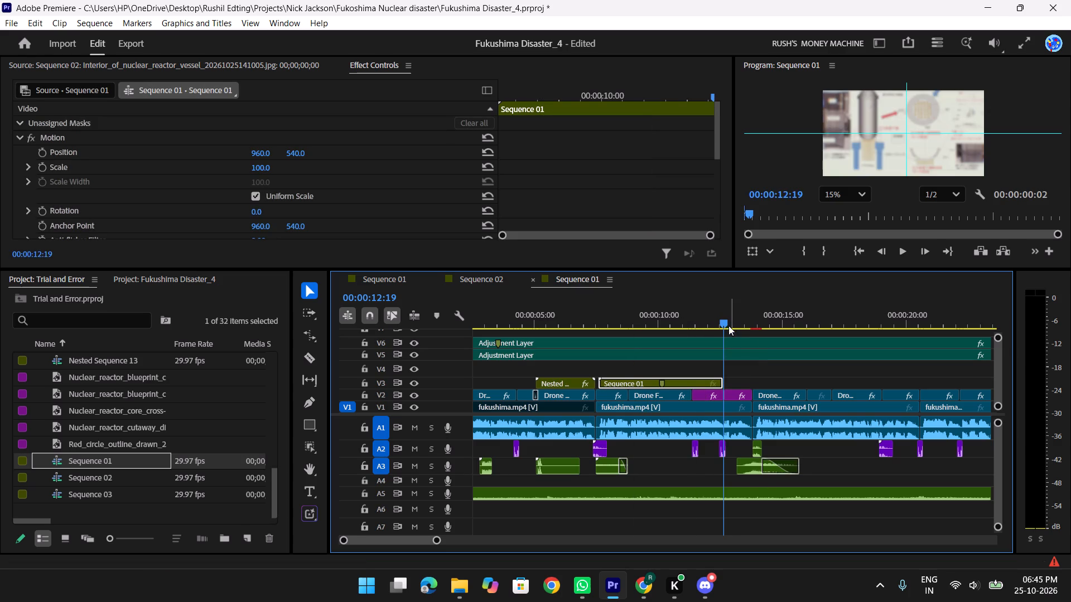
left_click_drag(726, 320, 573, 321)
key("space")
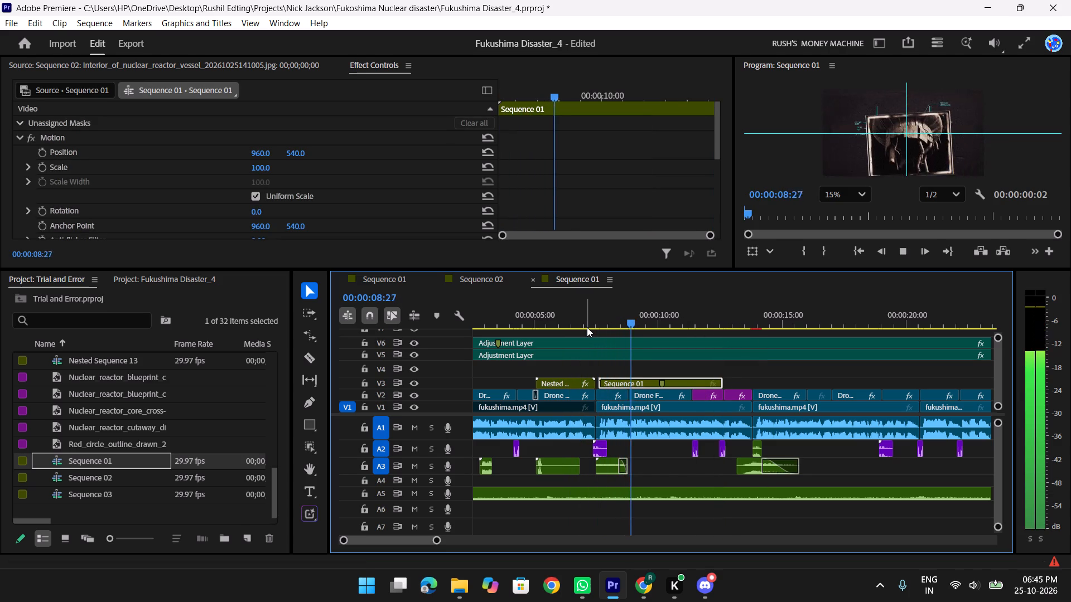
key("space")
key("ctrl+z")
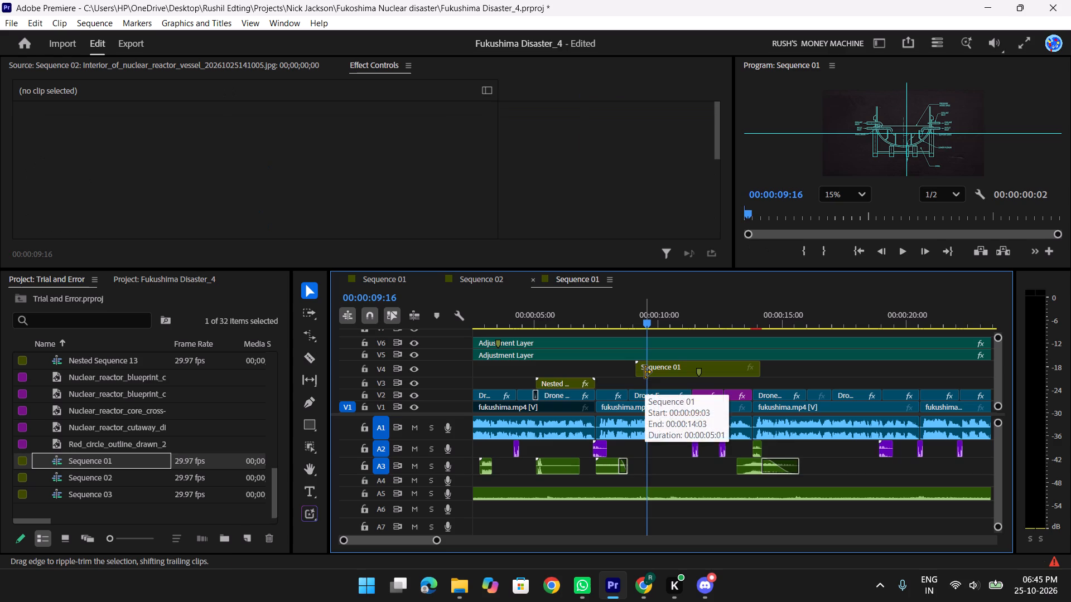
Move the Sequence 01 clip down to V3 and align its start with 00:00:08:23, playing the lead-in to judge the timing.
left_click_drag(678, 369, 678, 380)
left_click_drag(676, 380, 669, 382)
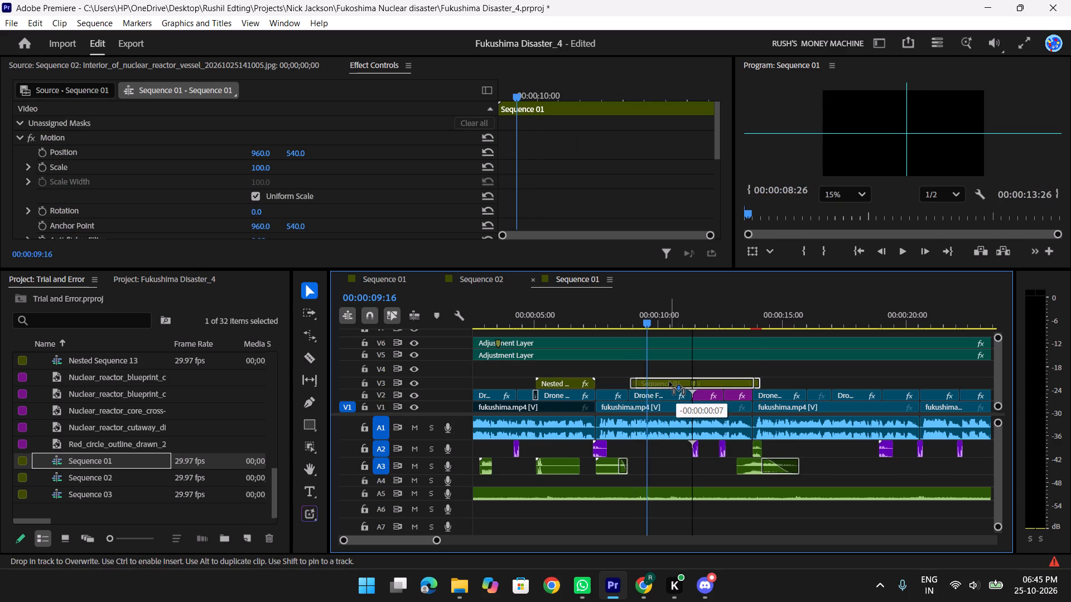
left_click_drag(636, 316, 620, 315)
key("space")
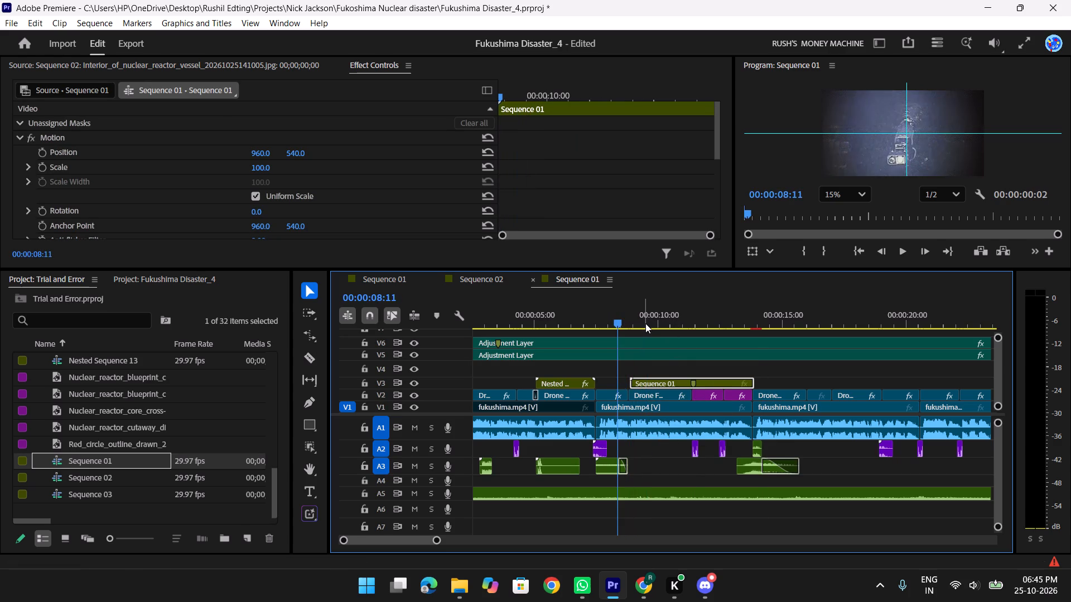
key("space")
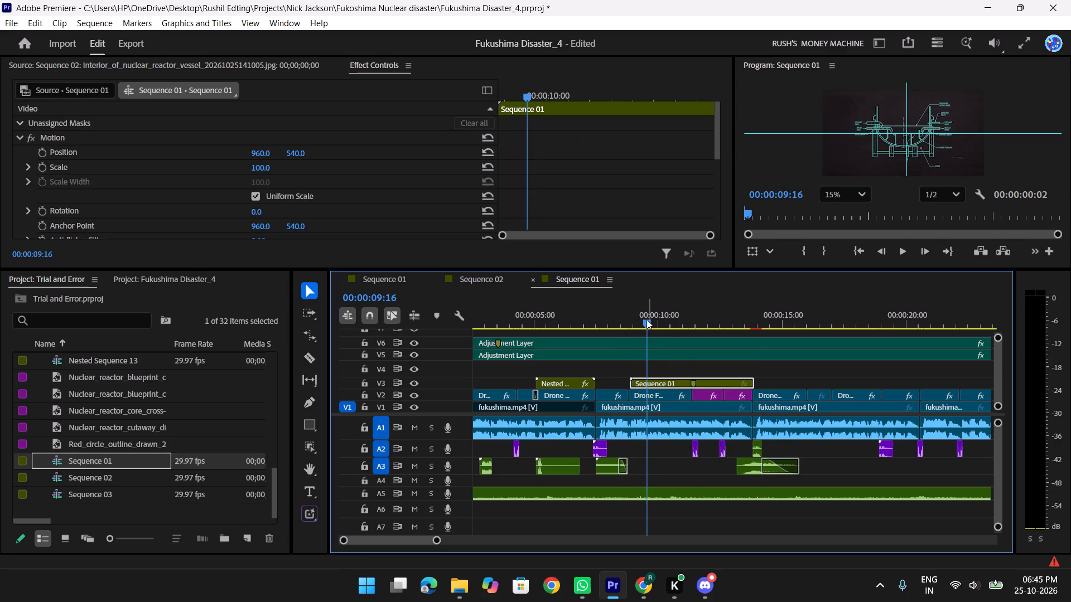
left_click_drag(640, 303, 630, 303)
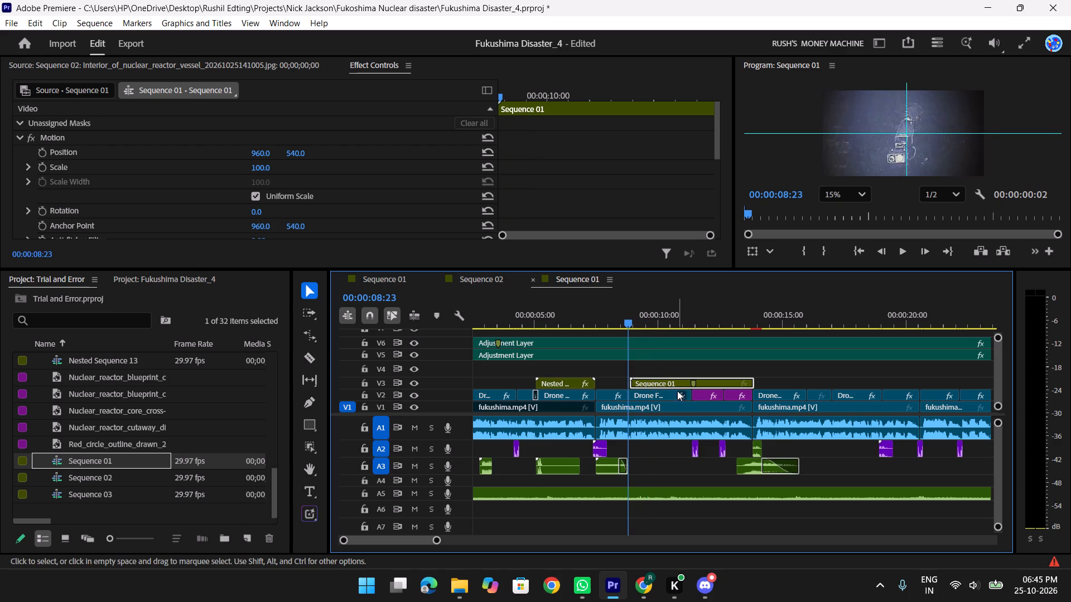
left_click(674, 380)
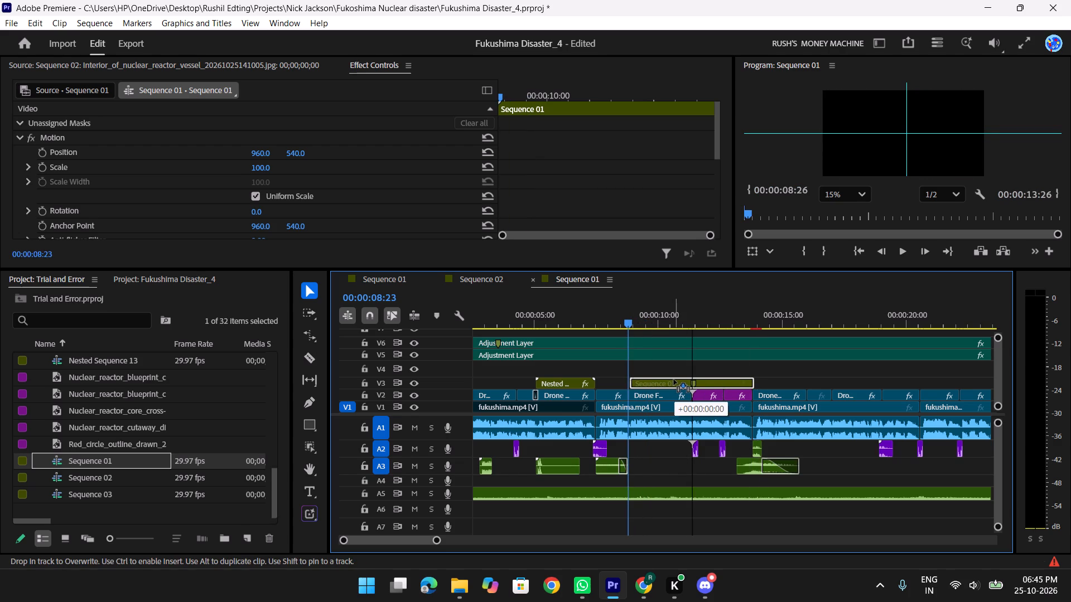
left_click(673, 381)
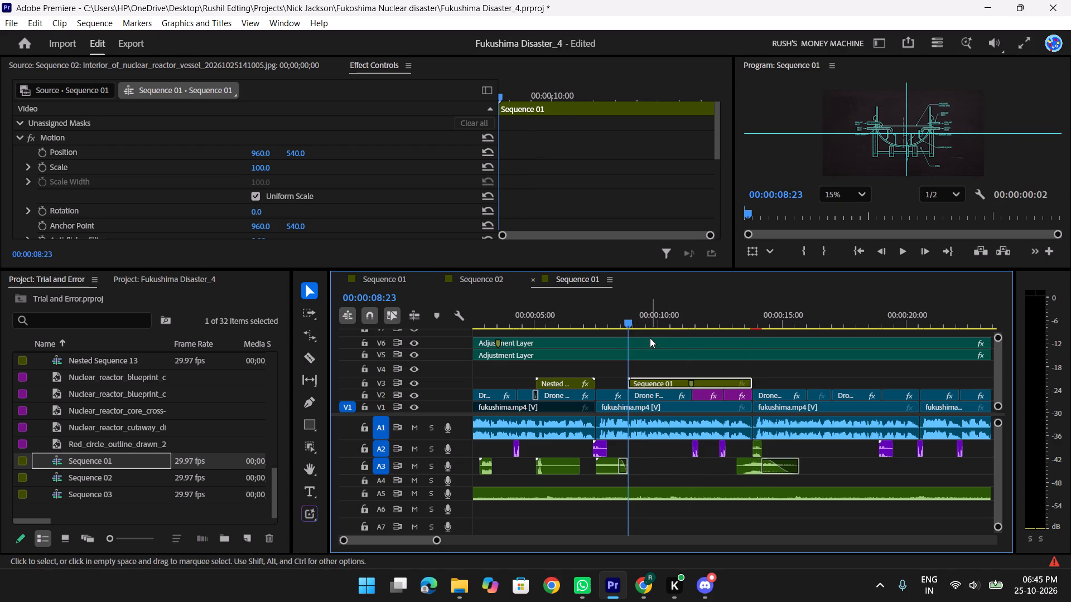
Play the timeline from 00:00:08:23 to about 00:00:13:09 to review the Sequence 01 animation against the narration.
left_click(626, 319)
key("space")
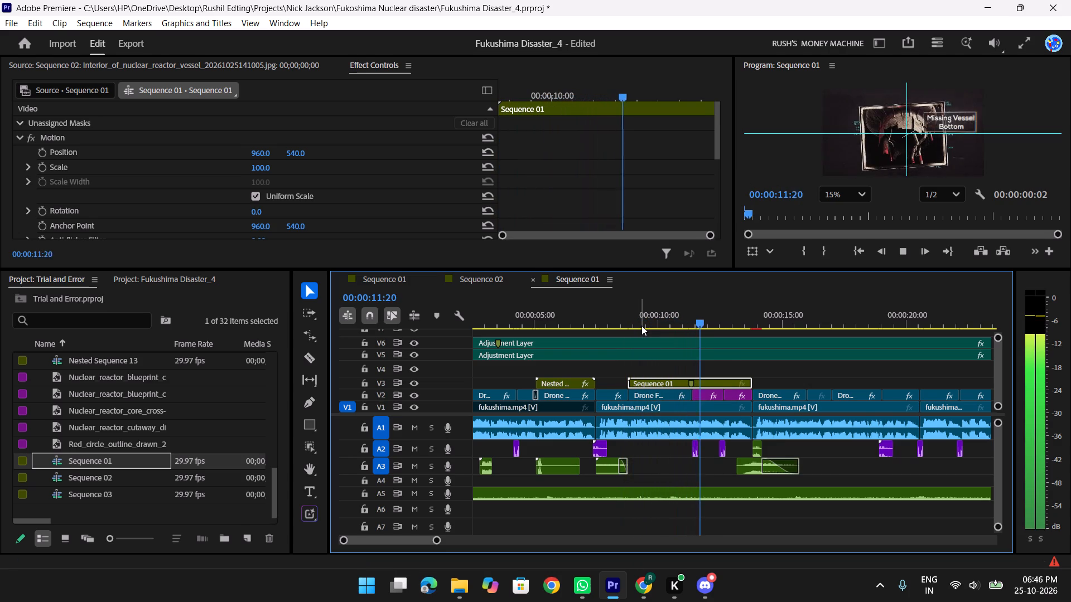
key("space")
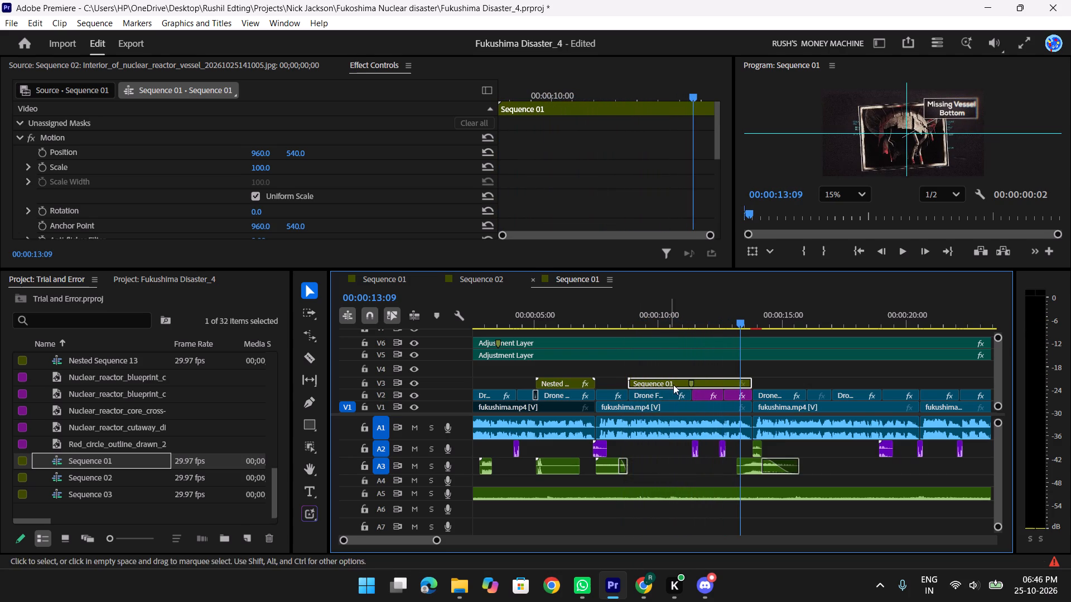
Enlarge the timeline area and show a longer stretch of the sequence with more of its tracks.
left_click_drag(707, 474, 699, 437)
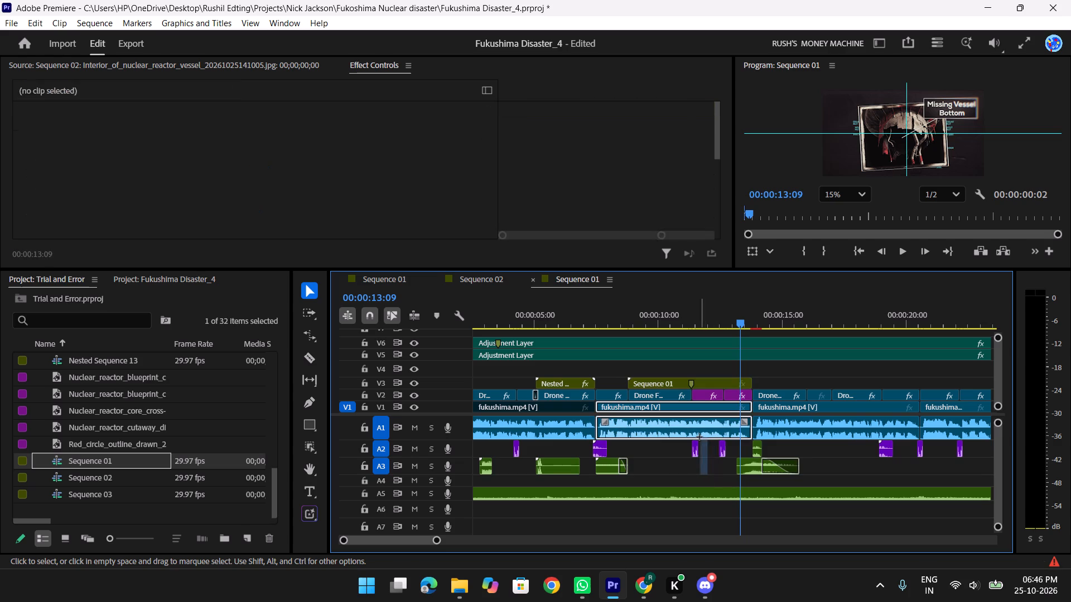
key("y")
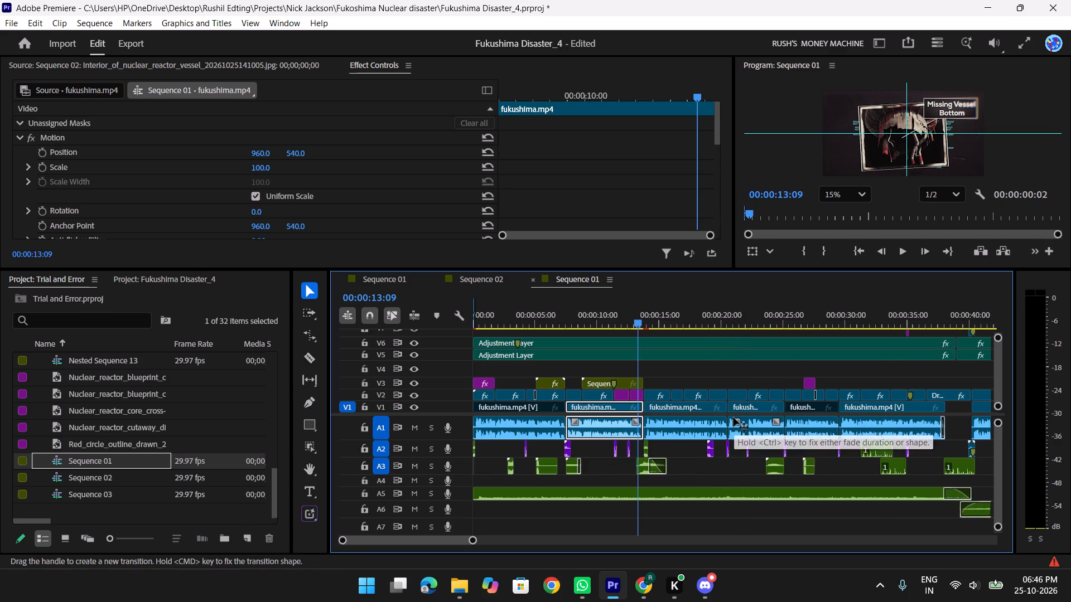
key("y")
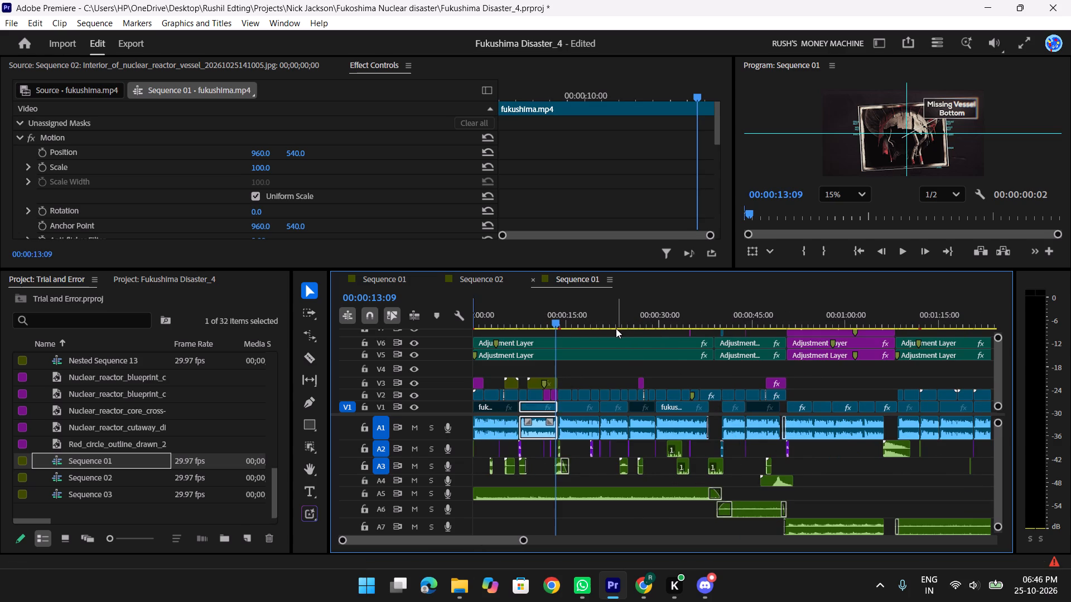
left_click_drag(760, 269, 765, 231)
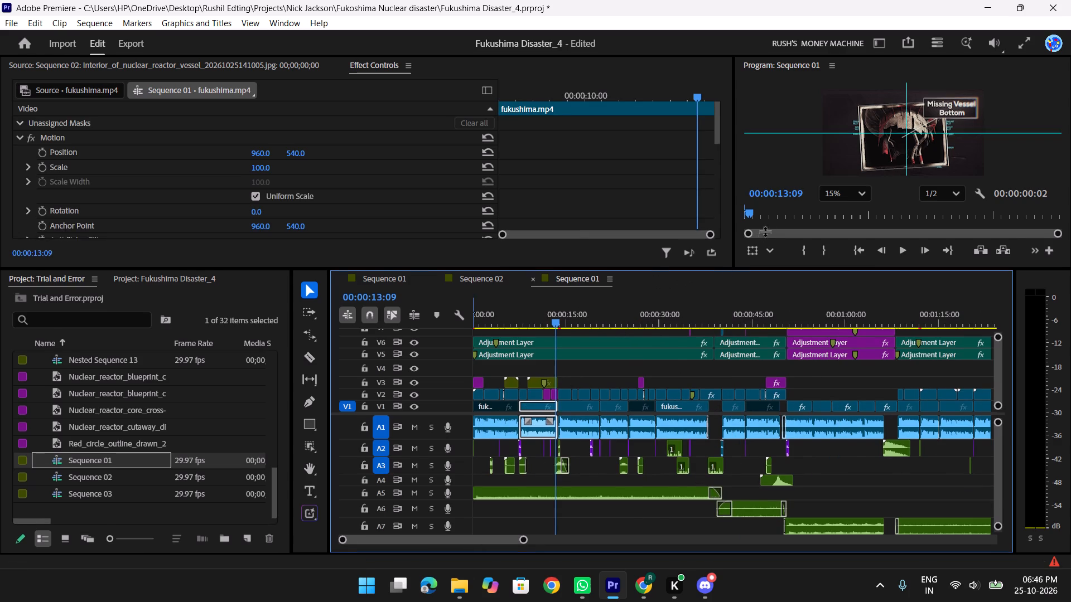
left_click_drag(765, 231, 788, 177)
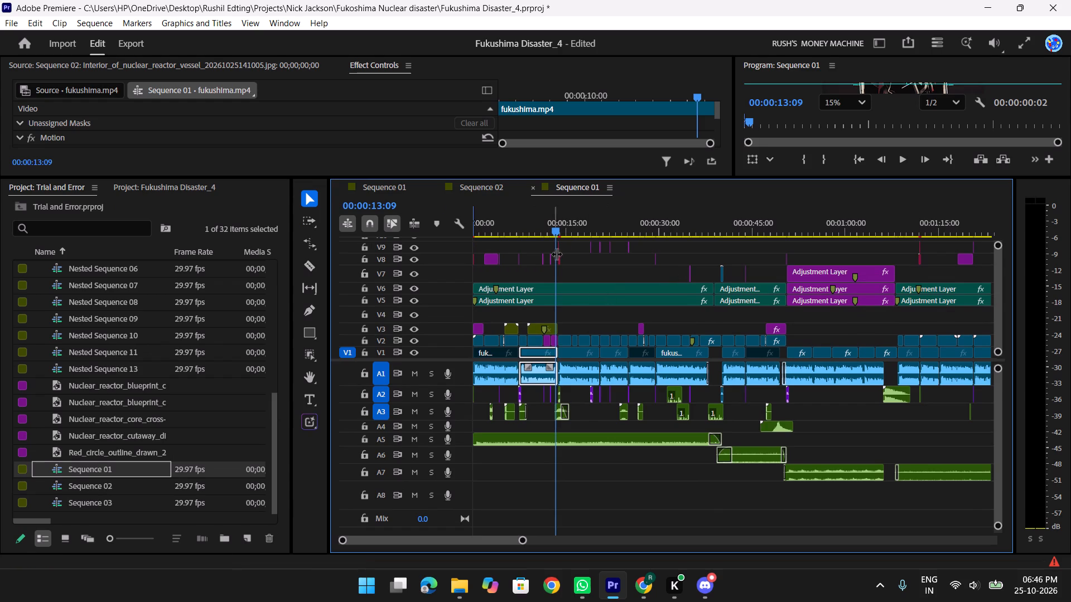
Turn off the output of video track V8, where adjustment layers sit above the Sequence 01 clip, and mute audio track A2.
left_click_drag(553, 226, 542, 226)
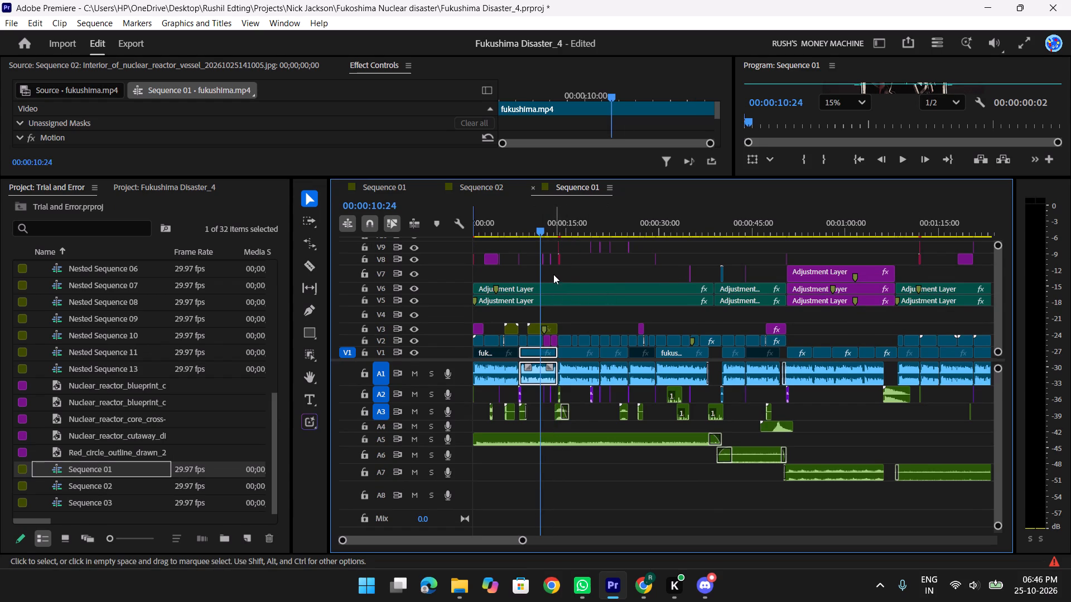
left_click_drag(553, 274, 541, 255)
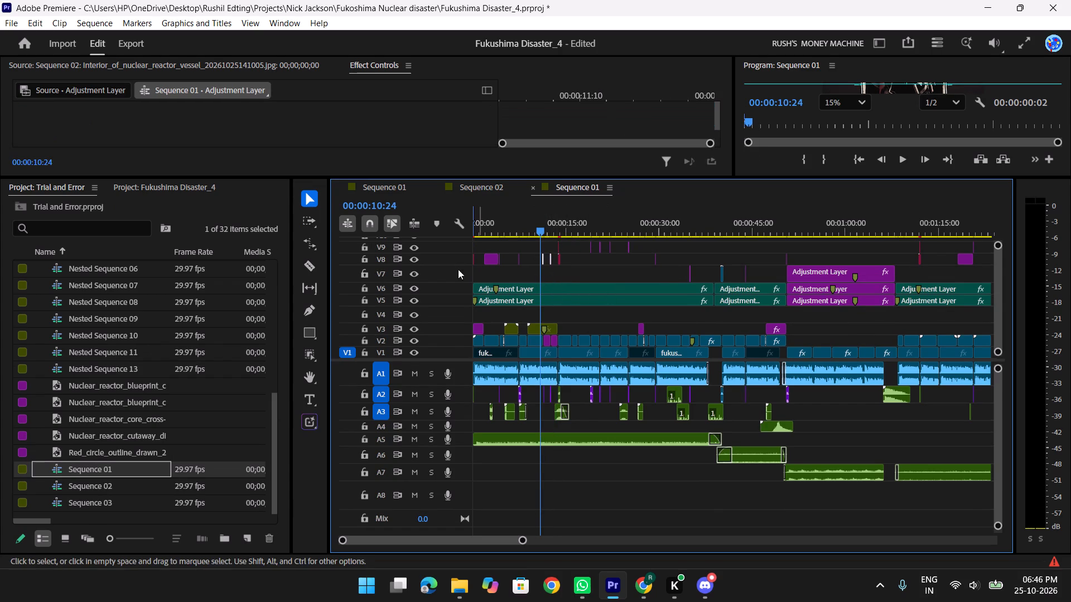
left_click(412, 261)
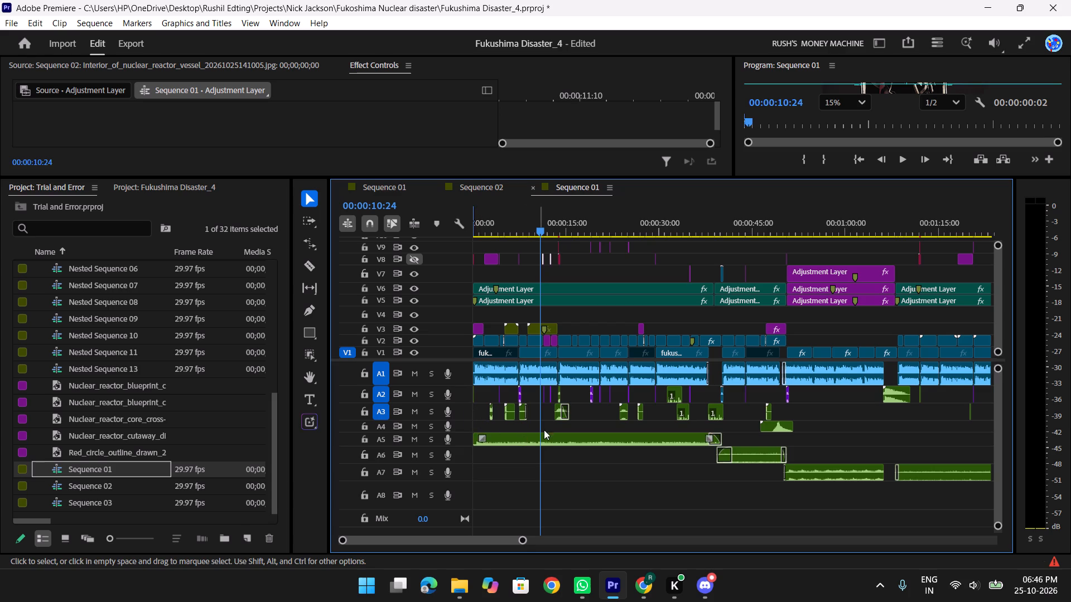
left_click(412, 395)
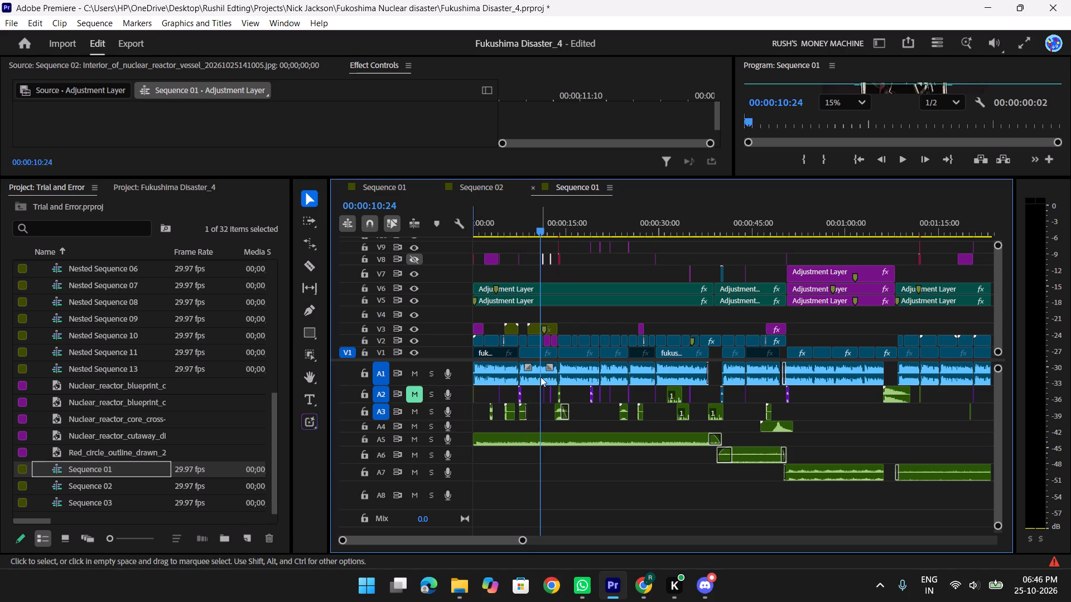
Move the playhead back to about 00:00:09:20, within the Sequence 01 clip.
left_click_drag(542, 231, 534, 230)
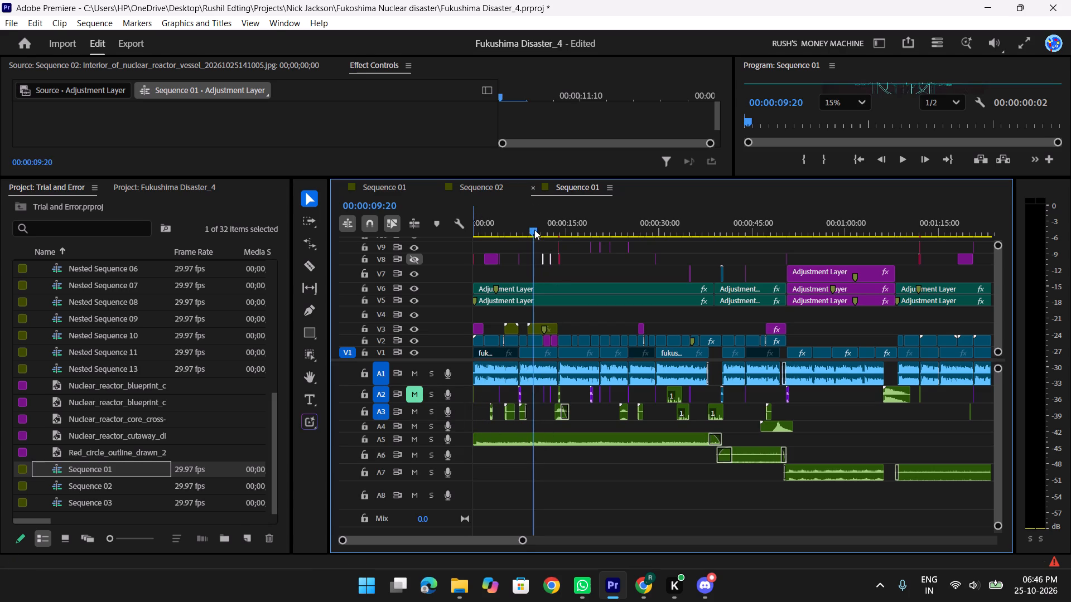